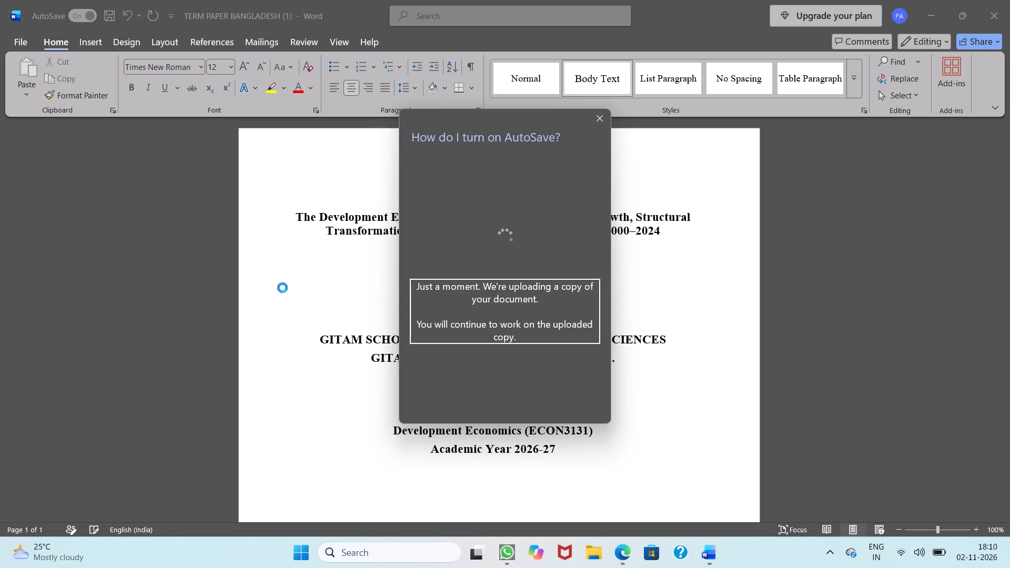
# Review the term paper's cover page and continue to the Abstract page.
pyautogui.hscroll(1, 350, 281)
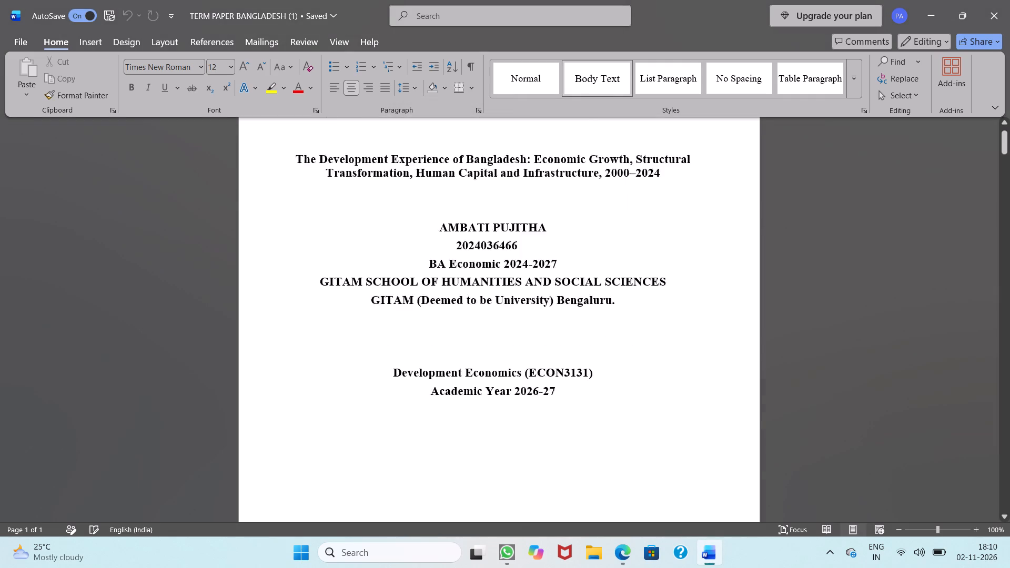
pyautogui.hscroll(1, 350, 281)
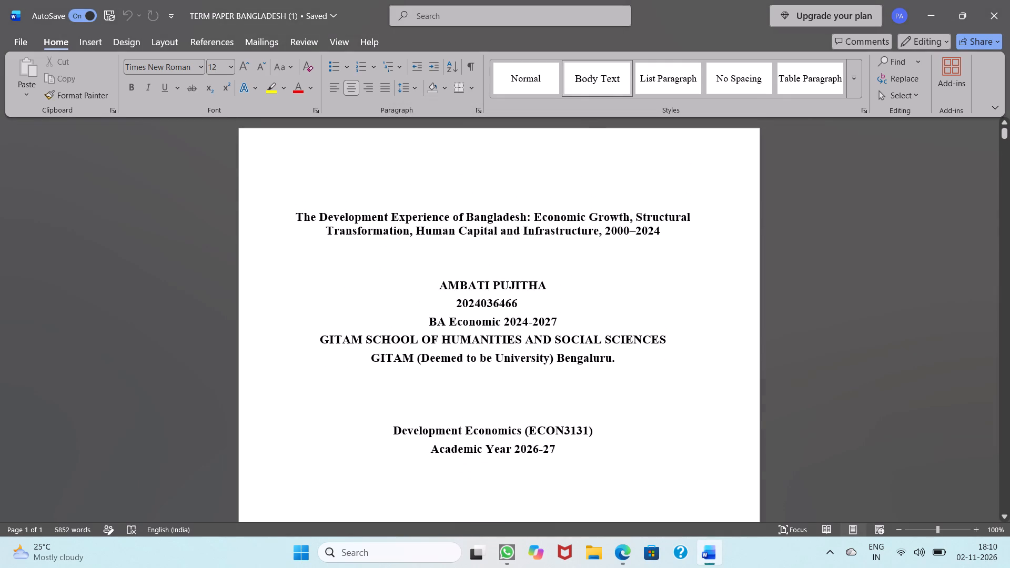
pyautogui.scroll(-2, 350, 281)
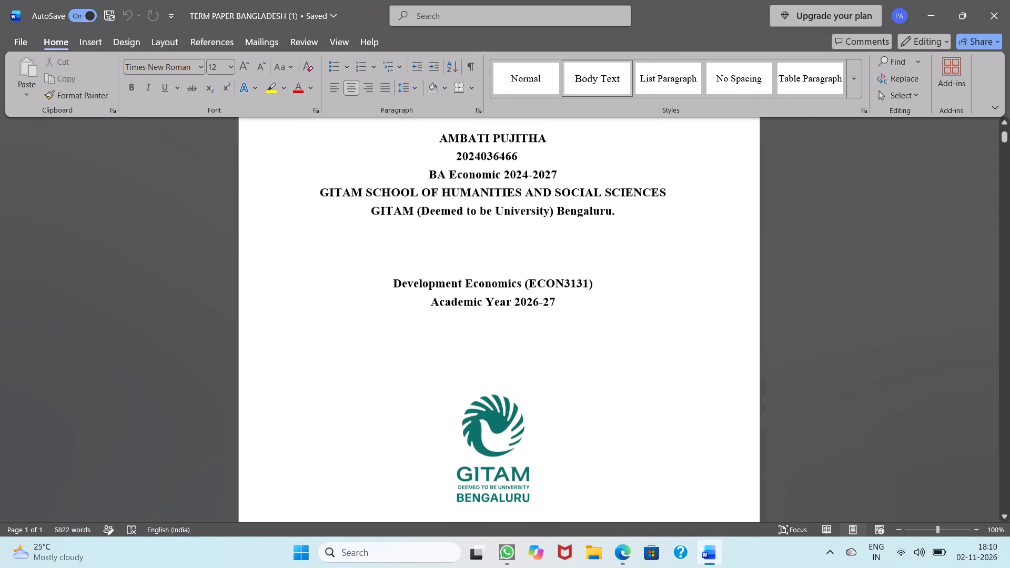
pyautogui.scroll(-1, 350, 281)
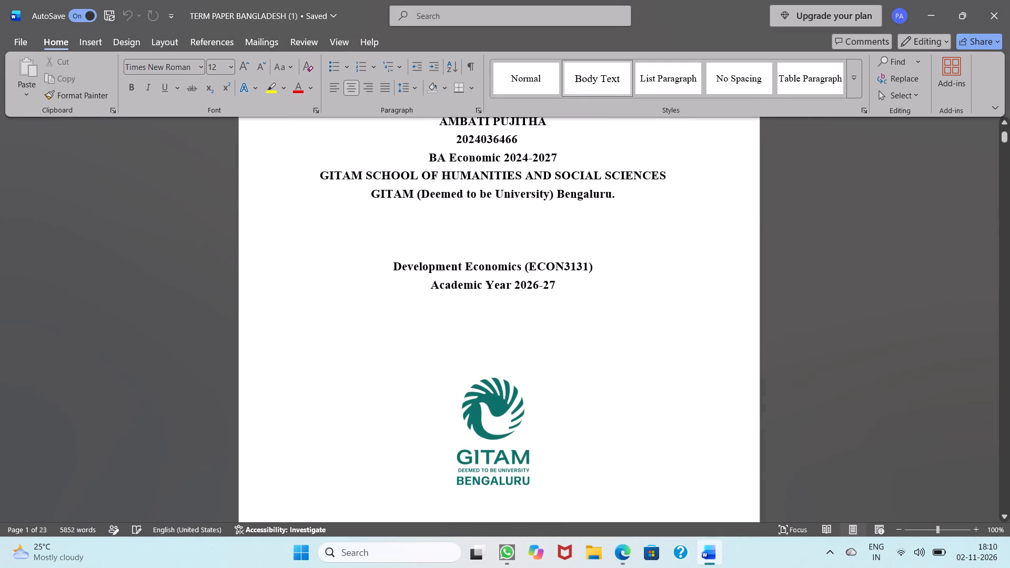
pyautogui.scroll(-2, 350, 281)
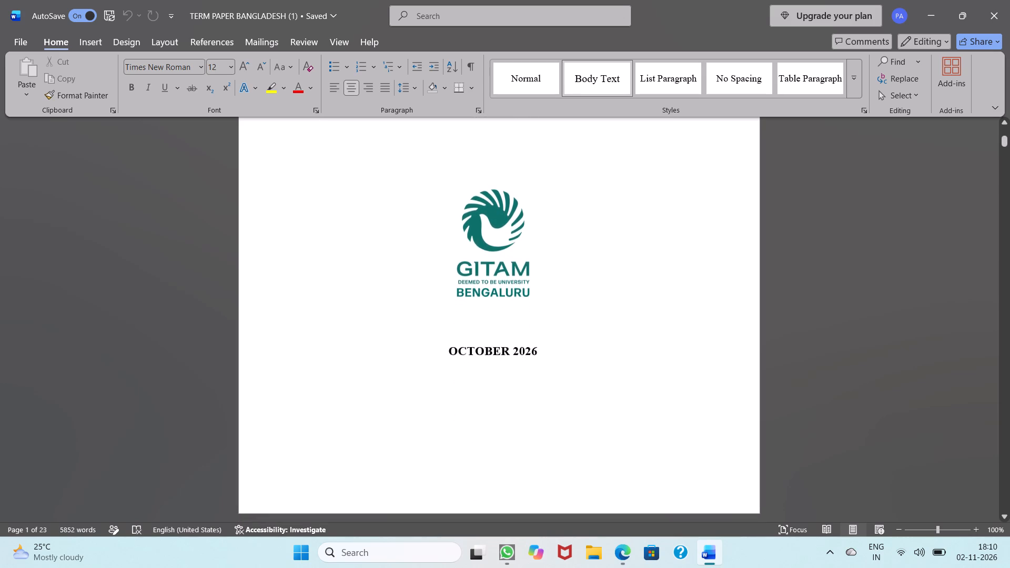
pyautogui.scroll(-5, 350, 281)
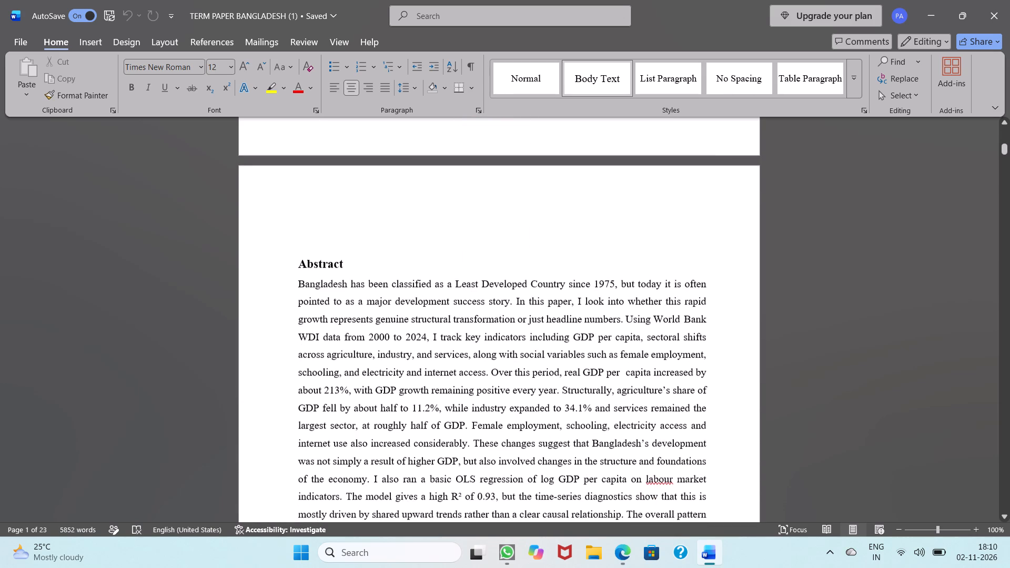
pyautogui.scroll(-1, 350, 281)
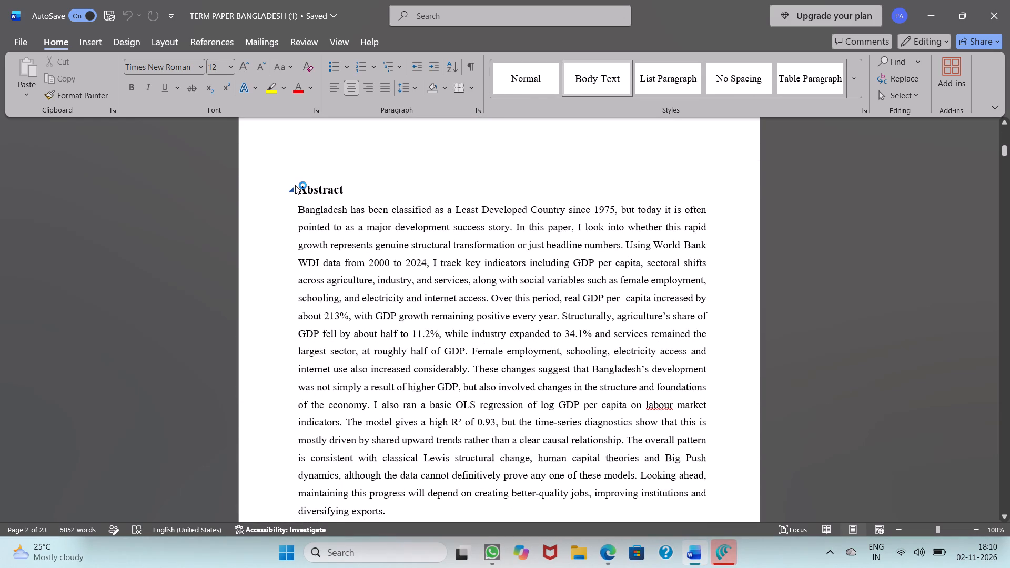
# Remove the left indent and the extra space in front of the Abstract heading.
pyautogui.click(295, 185)
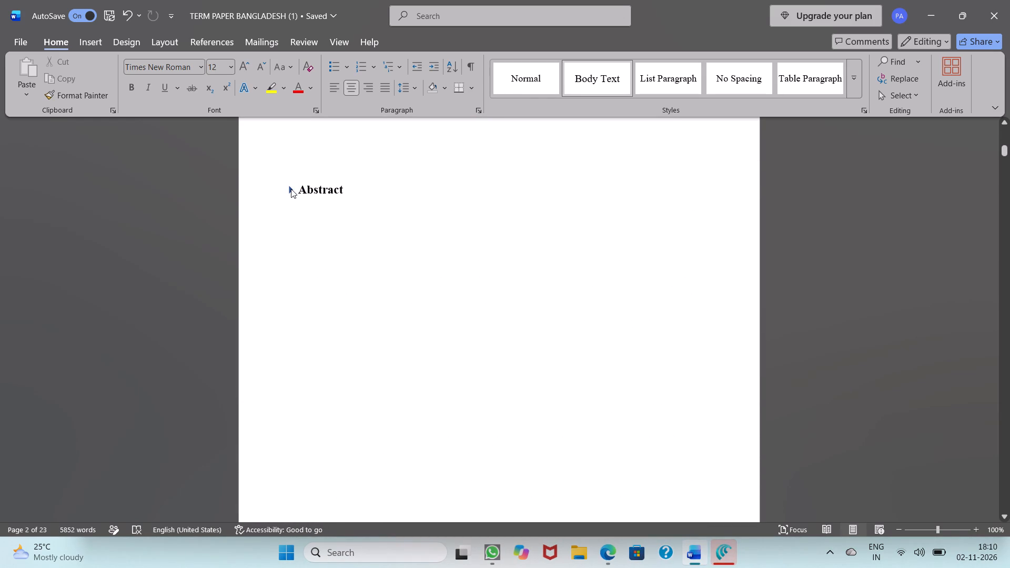
pyautogui.click(291, 189)
pyautogui.click(299, 186)
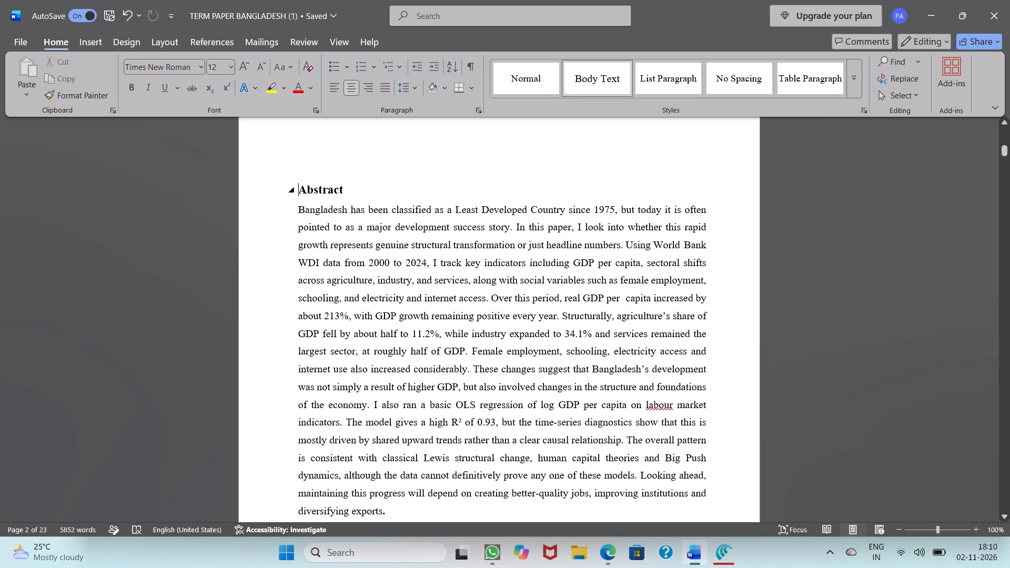
pyautogui.press('BackSpace')
pyautogui.press('BackSpace')
pyautogui.press('BackSpace')
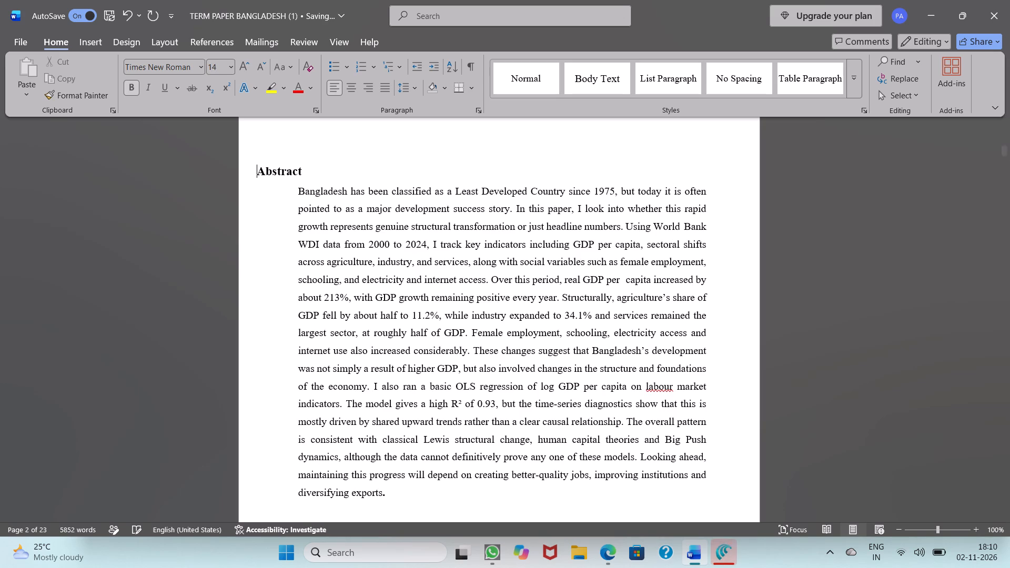
# Pad the Abstract heading with 14 leading spaces so it lines up with the paragraph below.
pyautogui.press('space')
pyautogui.press('space')
pyautogui.press('space')
pyautogui.press('space')
pyautogui.press('space')
pyautogui.press('space')
pyautogui.press('space')
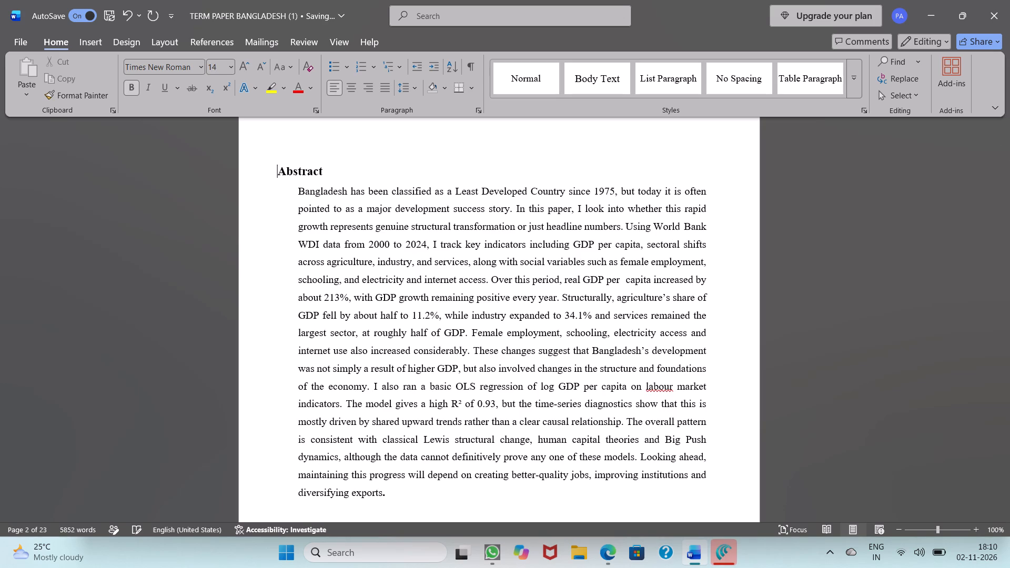
pyautogui.press('space')
pyautogui.press('space')
pyautogui.press('space')
pyautogui.press('space')
pyautogui.press('space')
pyautogui.press('space')
pyautogui.press('space')
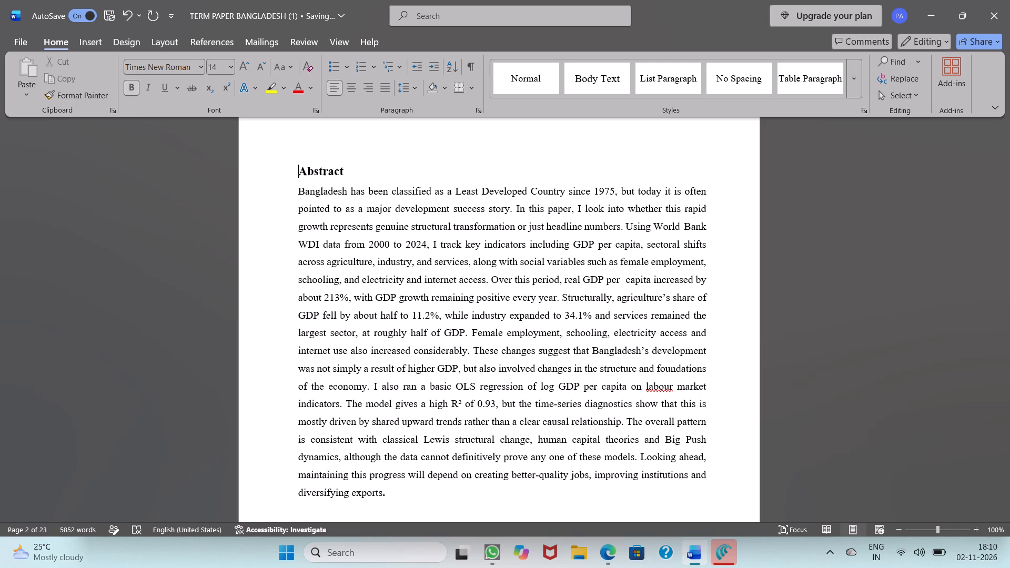
# Remove the list number from the Introduction heading.
pyautogui.scroll(-4, 299, 186)
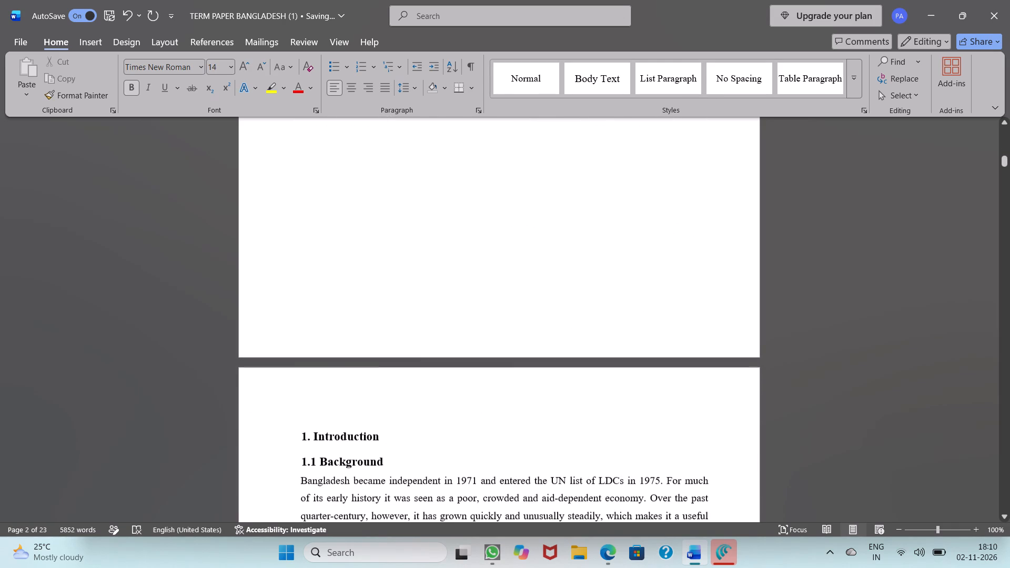
pyautogui.click(302, 433)
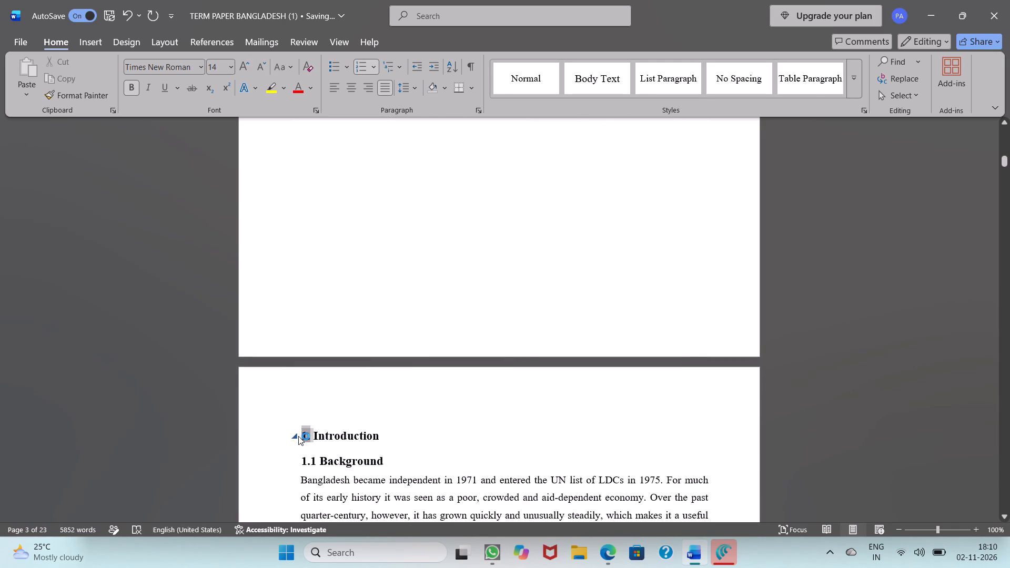
pyautogui.click(298, 436)
pyautogui.click(292, 435)
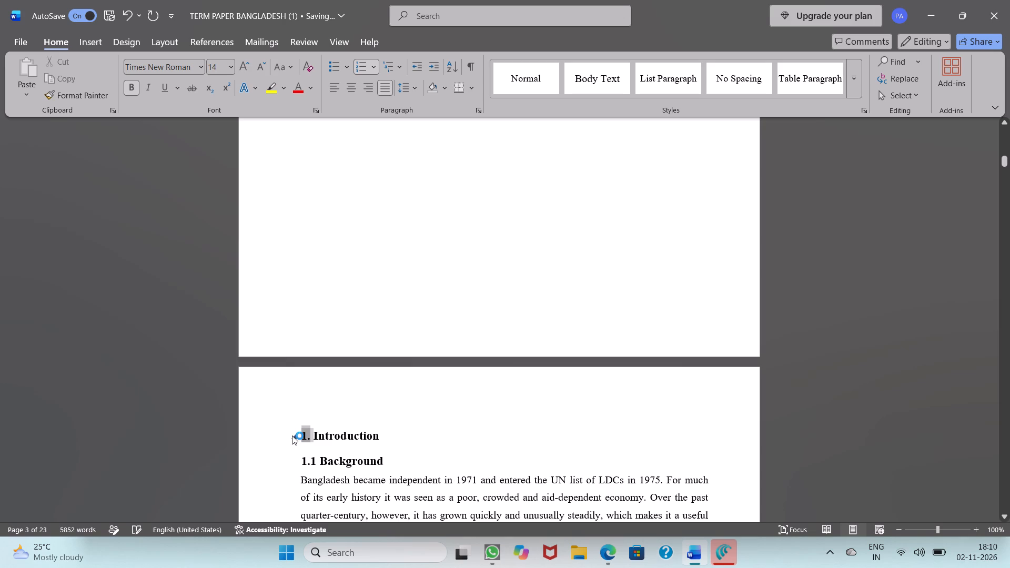
pyautogui.click(304, 431)
pyautogui.click(315, 435)
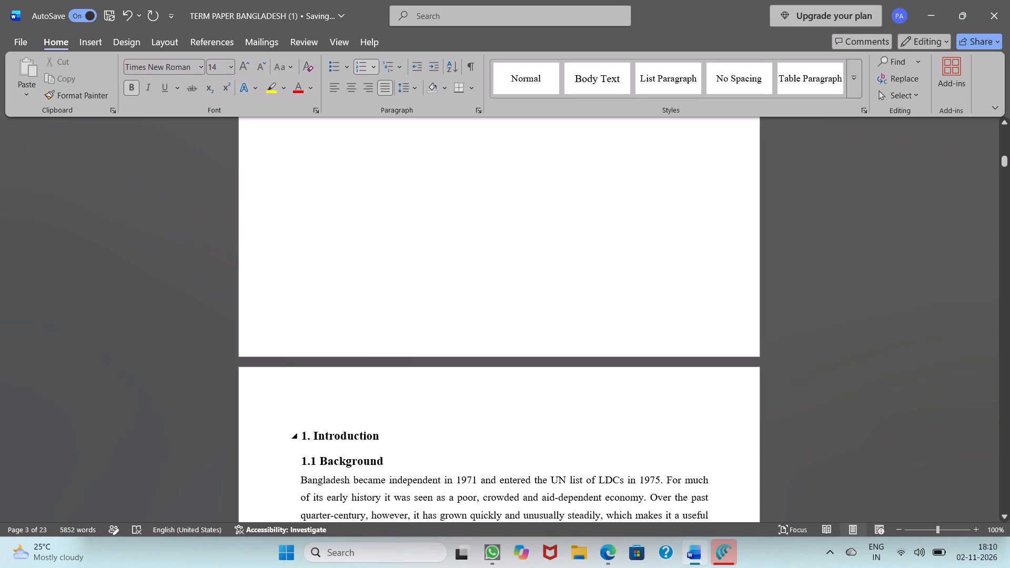
pyautogui.click(301, 435)
pyautogui.click(301, 435)
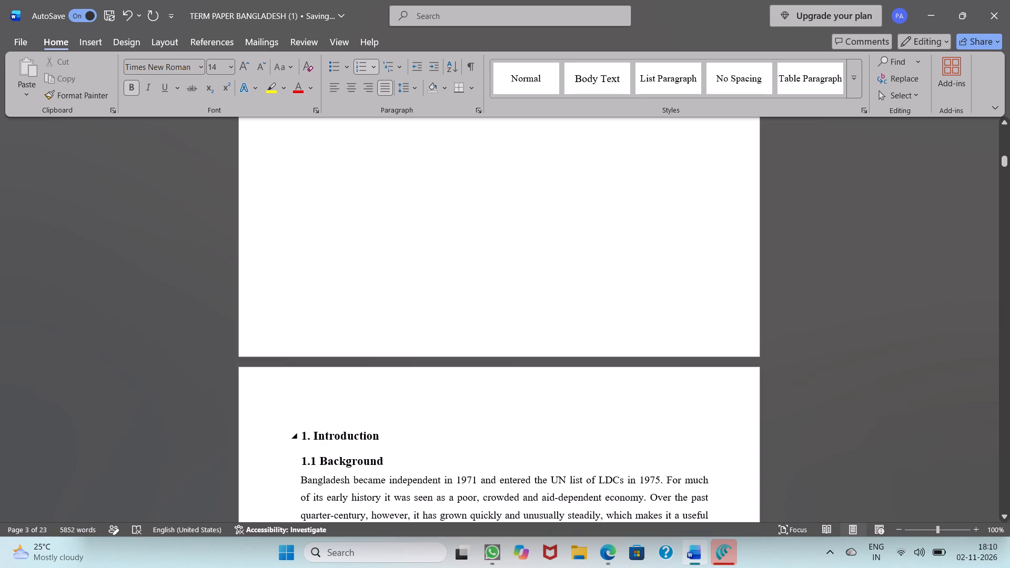
pyautogui.click(306, 435)
pyautogui.press('BackSpace')
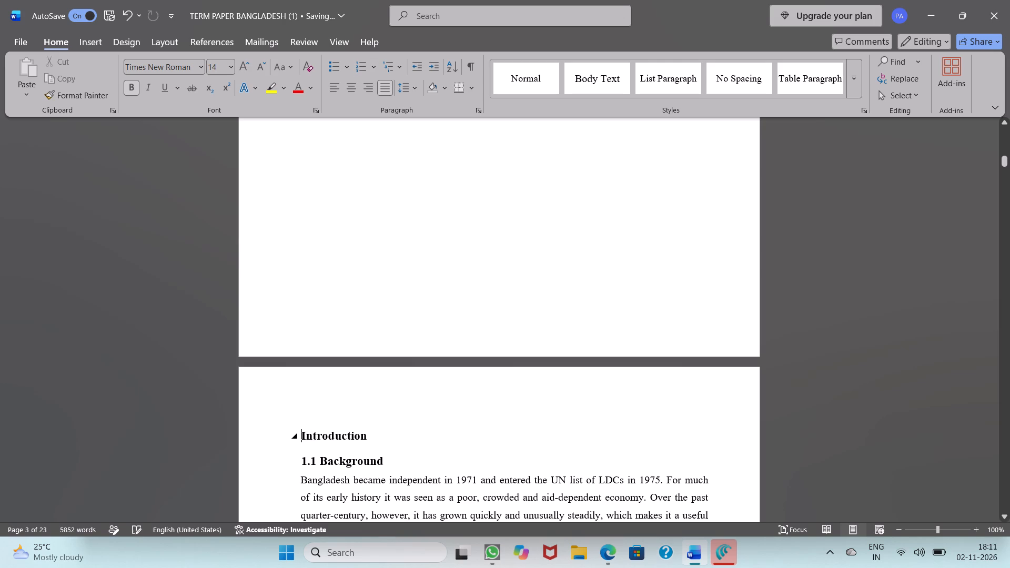
# Remove the left indent of the Introduction heading, keeping the period at the end of the Abstract.
pyautogui.press('BackSpace')
pyautogui.press('BackSpace')
pyautogui.press('BackSpace')
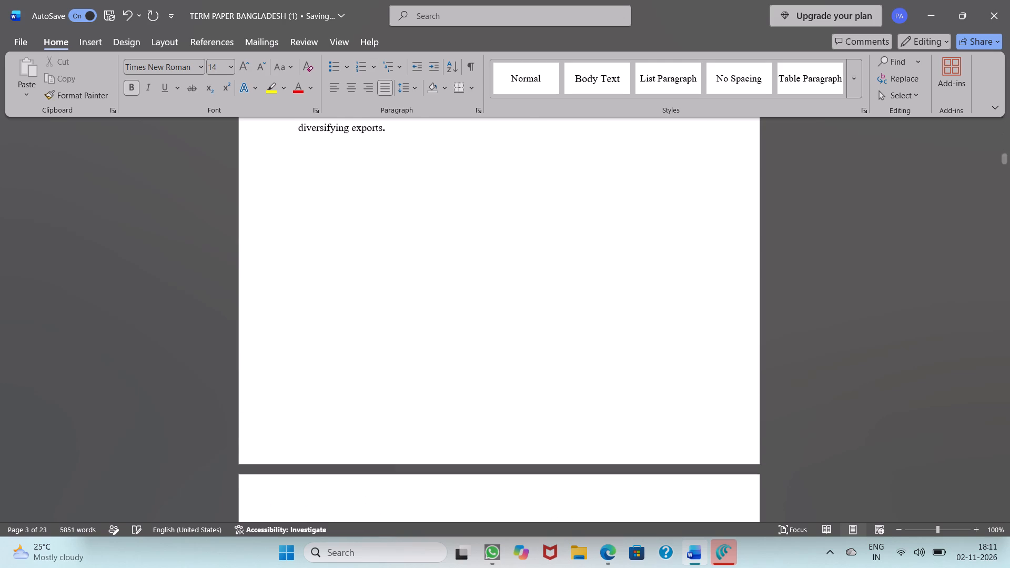
pyautogui.press('BackSpace')
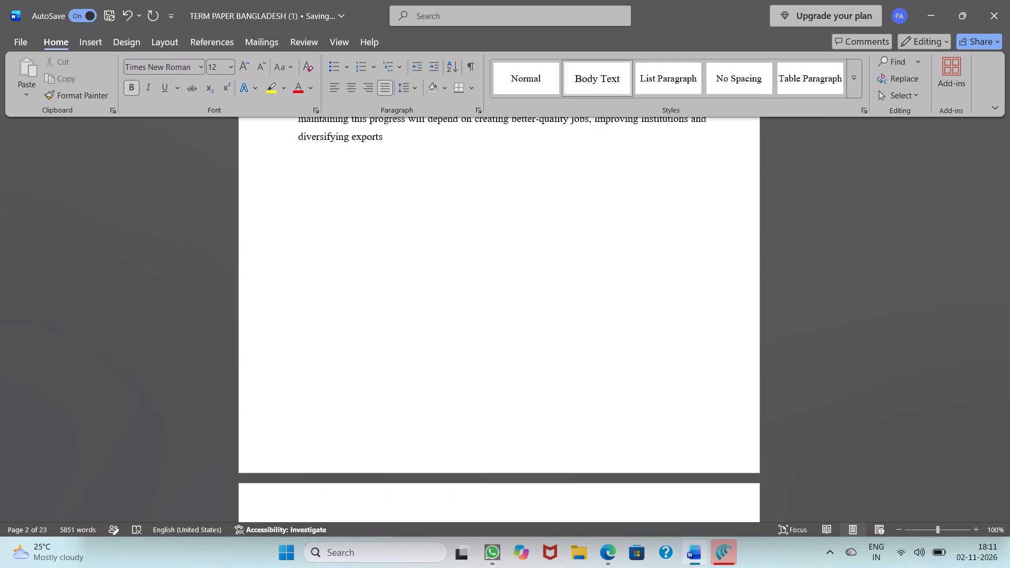
pyautogui.press('.')
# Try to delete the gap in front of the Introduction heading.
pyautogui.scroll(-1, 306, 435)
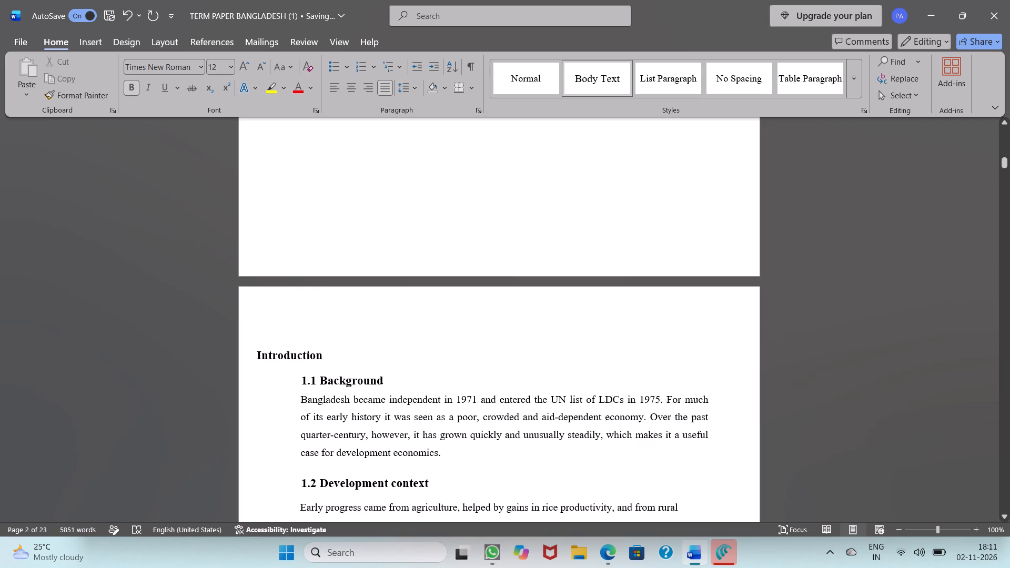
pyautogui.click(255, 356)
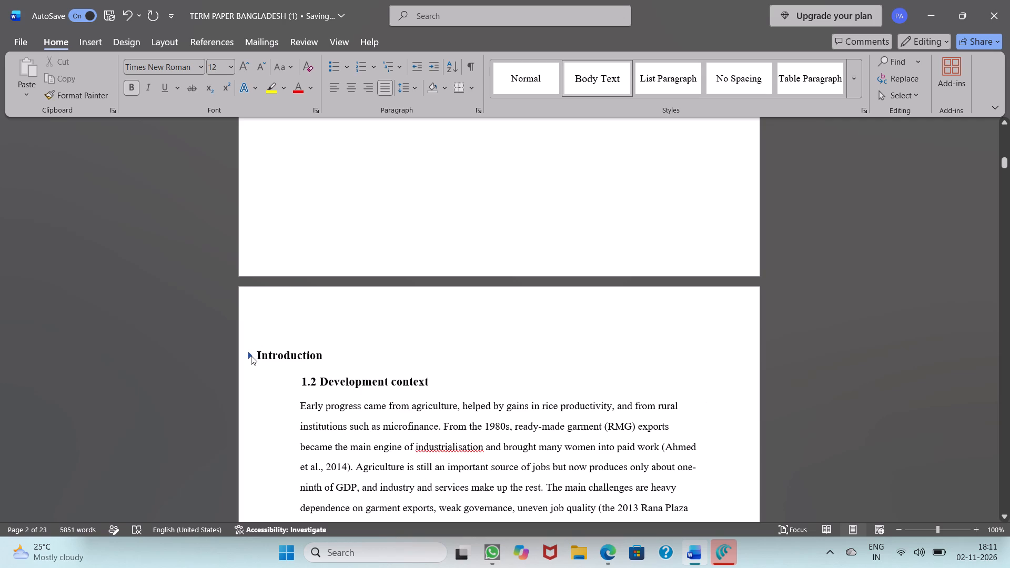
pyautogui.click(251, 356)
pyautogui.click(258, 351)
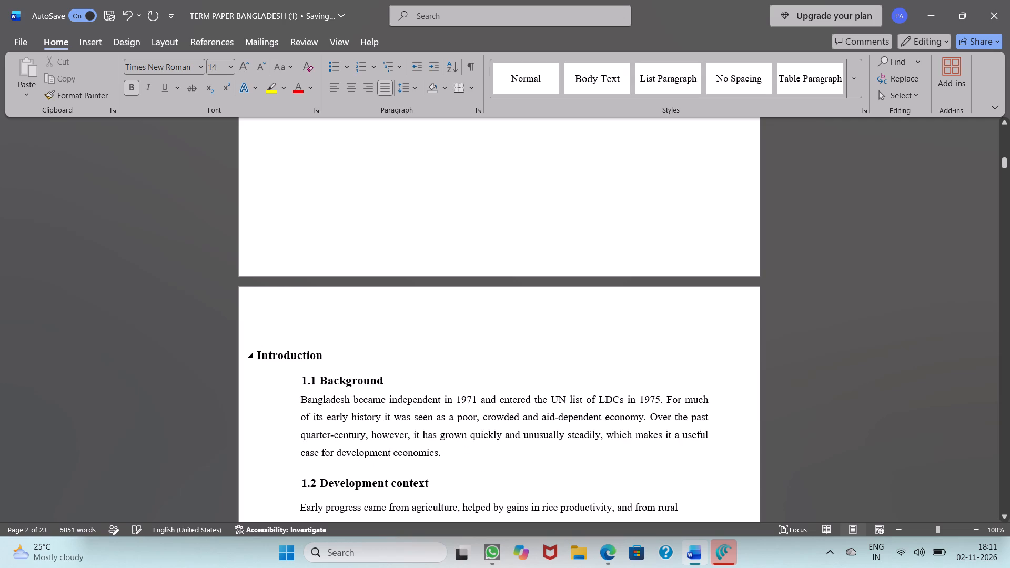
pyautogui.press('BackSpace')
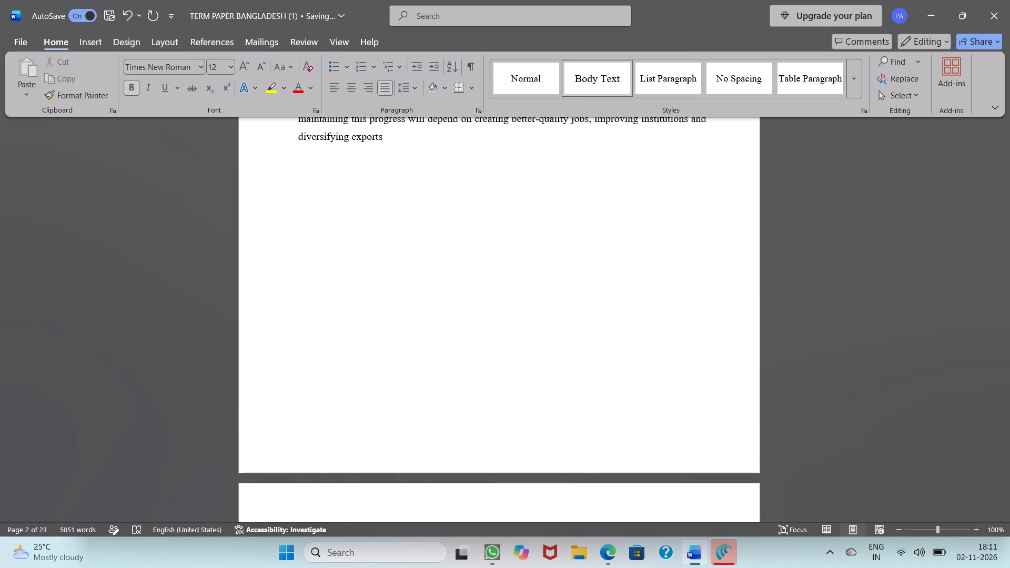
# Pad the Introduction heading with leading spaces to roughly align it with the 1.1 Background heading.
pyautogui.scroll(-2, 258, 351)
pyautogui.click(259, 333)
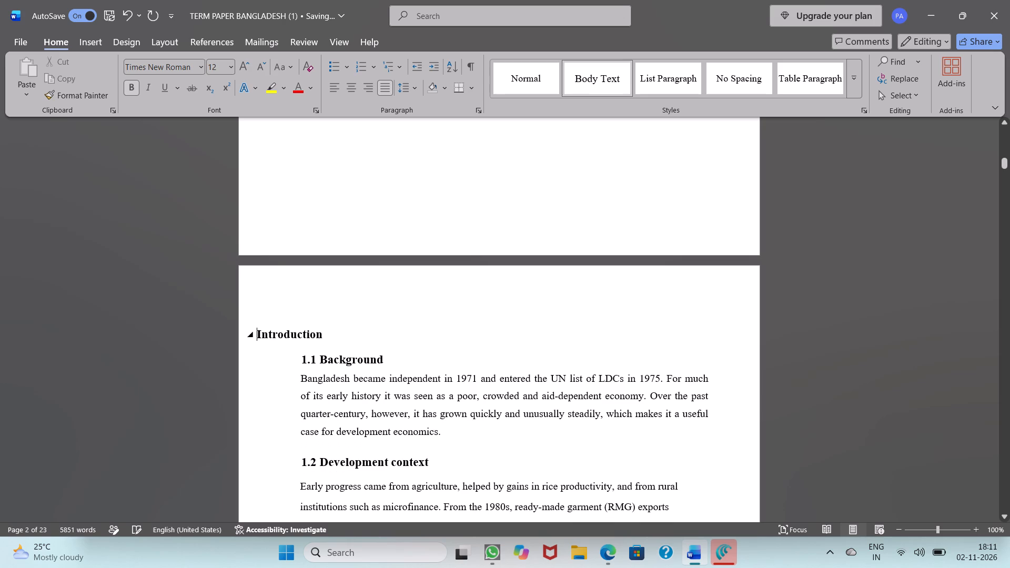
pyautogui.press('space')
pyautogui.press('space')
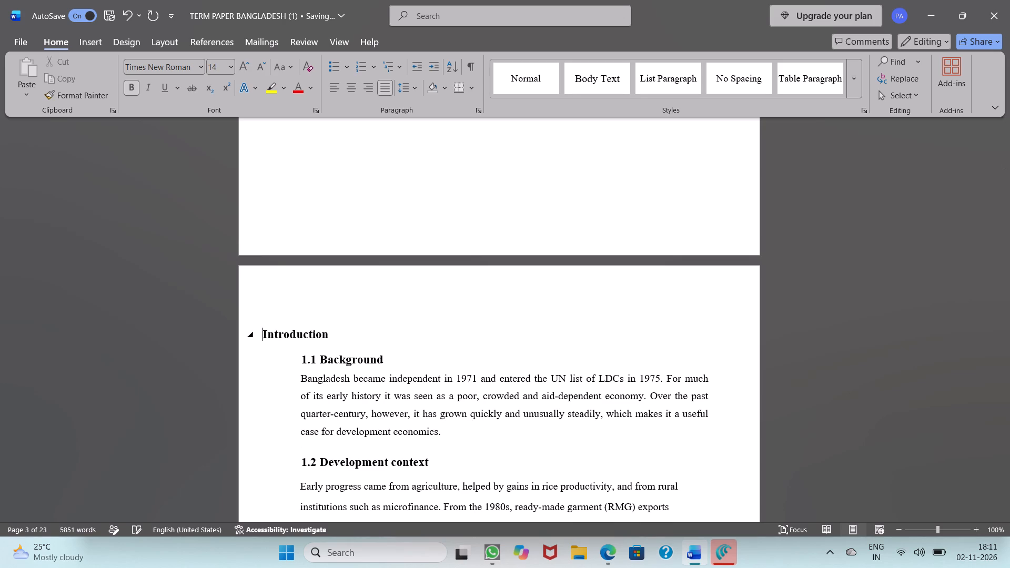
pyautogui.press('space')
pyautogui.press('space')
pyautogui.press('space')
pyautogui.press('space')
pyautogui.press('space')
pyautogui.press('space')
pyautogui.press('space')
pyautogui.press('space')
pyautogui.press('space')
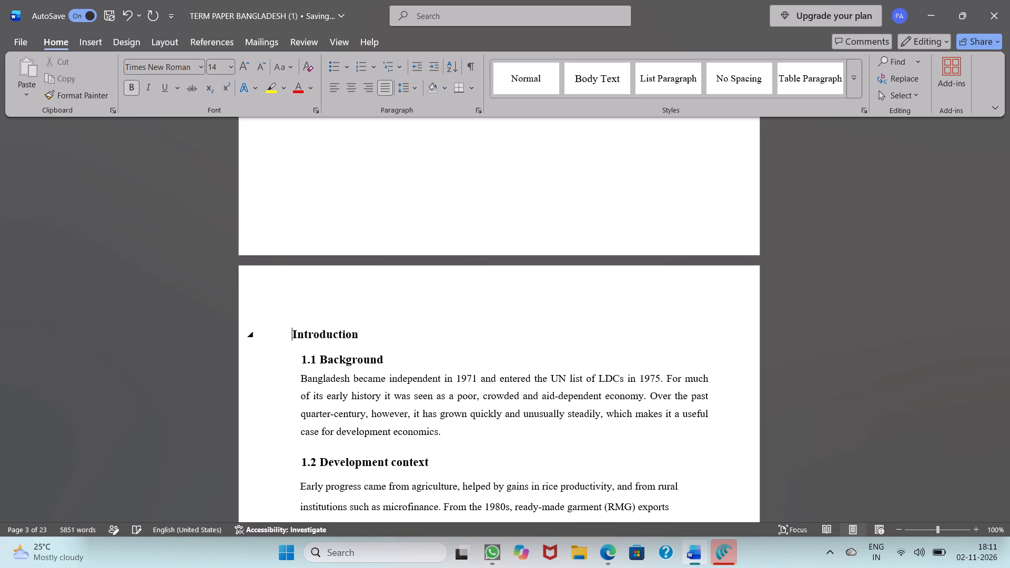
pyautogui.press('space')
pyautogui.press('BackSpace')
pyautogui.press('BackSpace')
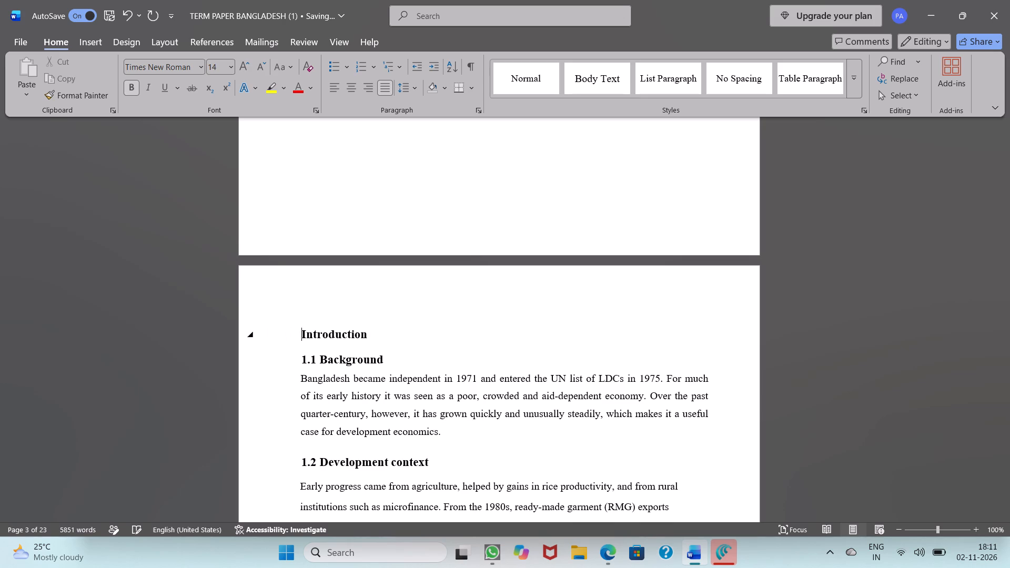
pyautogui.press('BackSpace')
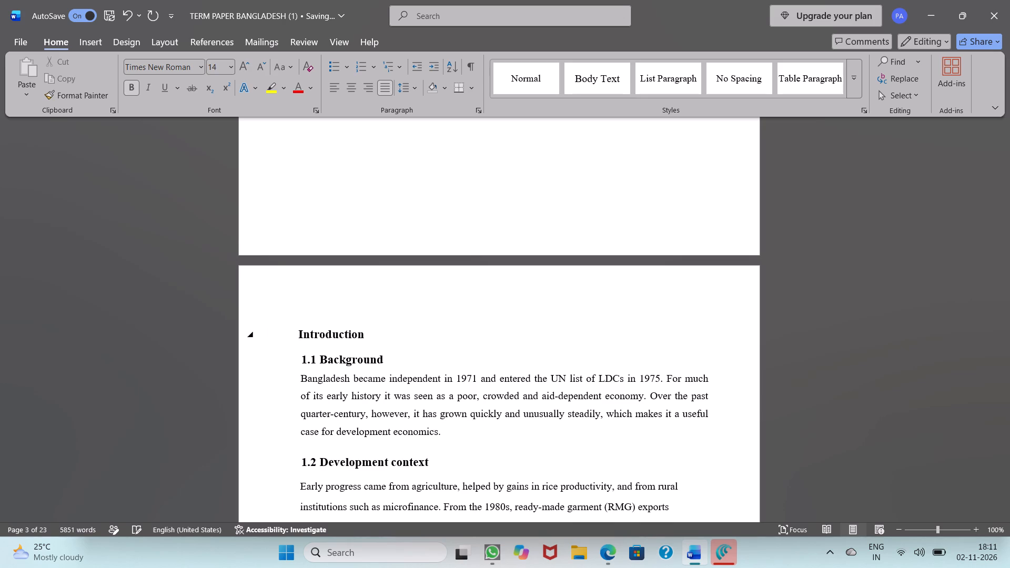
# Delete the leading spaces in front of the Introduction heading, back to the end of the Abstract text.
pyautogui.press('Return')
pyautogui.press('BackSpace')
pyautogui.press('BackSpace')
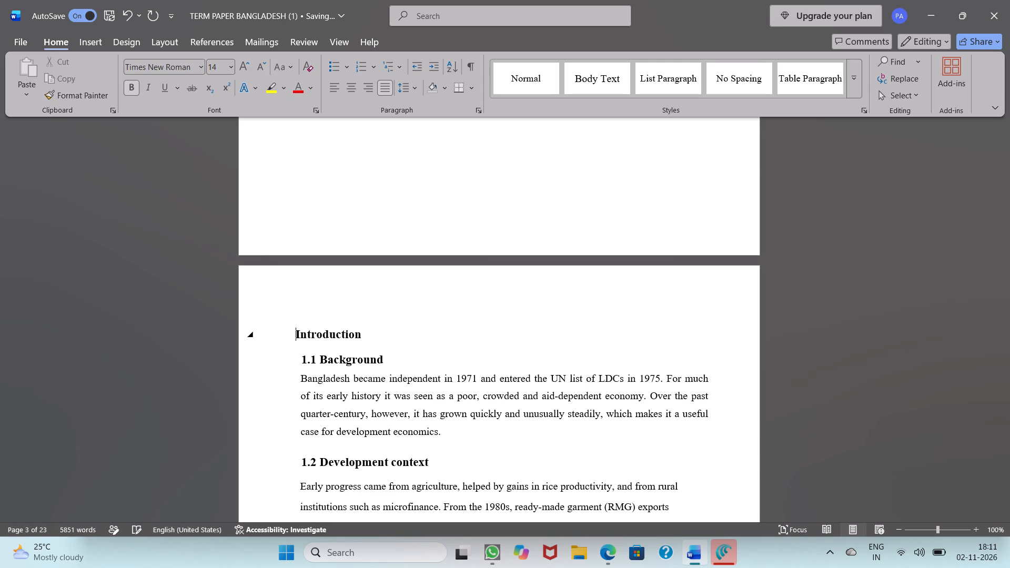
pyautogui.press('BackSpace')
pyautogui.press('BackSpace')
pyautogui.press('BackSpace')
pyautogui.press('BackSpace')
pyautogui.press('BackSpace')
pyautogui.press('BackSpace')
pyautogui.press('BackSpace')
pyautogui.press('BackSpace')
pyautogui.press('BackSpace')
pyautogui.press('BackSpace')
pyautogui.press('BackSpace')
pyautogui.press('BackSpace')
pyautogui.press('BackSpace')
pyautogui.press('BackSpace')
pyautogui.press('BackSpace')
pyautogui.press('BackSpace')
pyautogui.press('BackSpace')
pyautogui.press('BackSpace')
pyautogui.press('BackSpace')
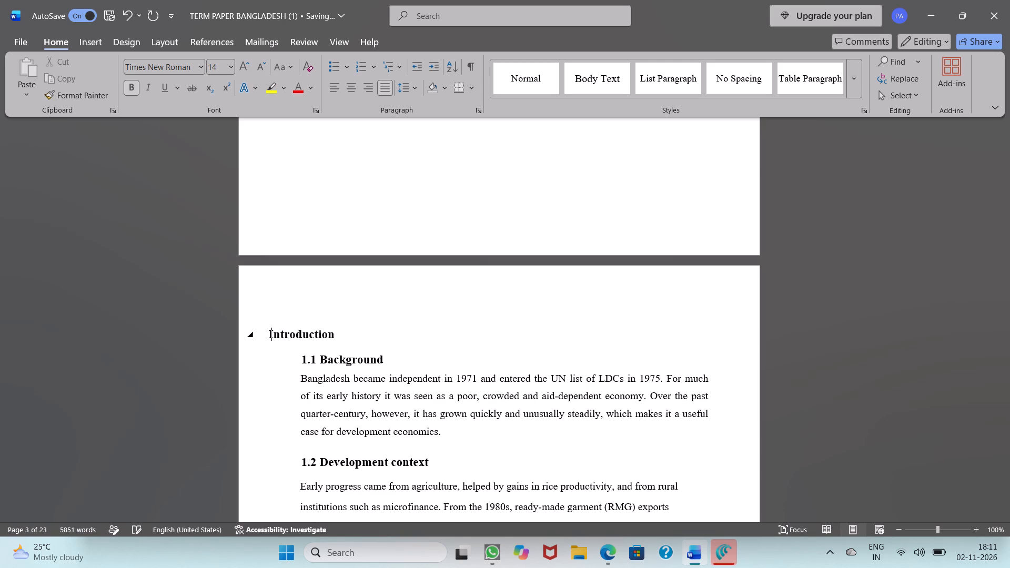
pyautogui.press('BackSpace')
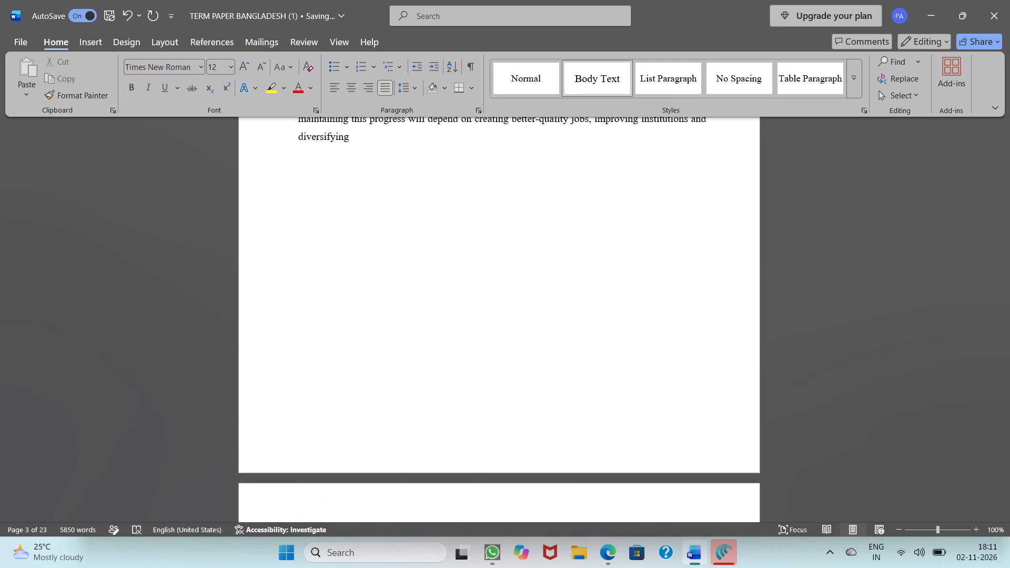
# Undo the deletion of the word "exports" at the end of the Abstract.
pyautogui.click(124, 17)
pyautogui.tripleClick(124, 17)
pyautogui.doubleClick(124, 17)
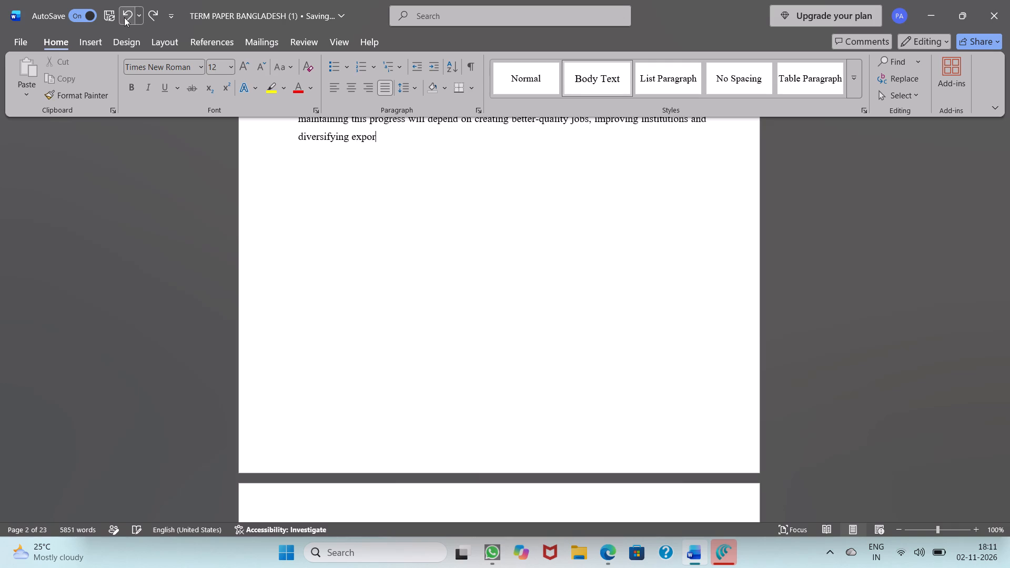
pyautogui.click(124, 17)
# Pad the Introduction heading with leading spaces until it lines up with the 1.1 Background heading.
pyautogui.press('space')
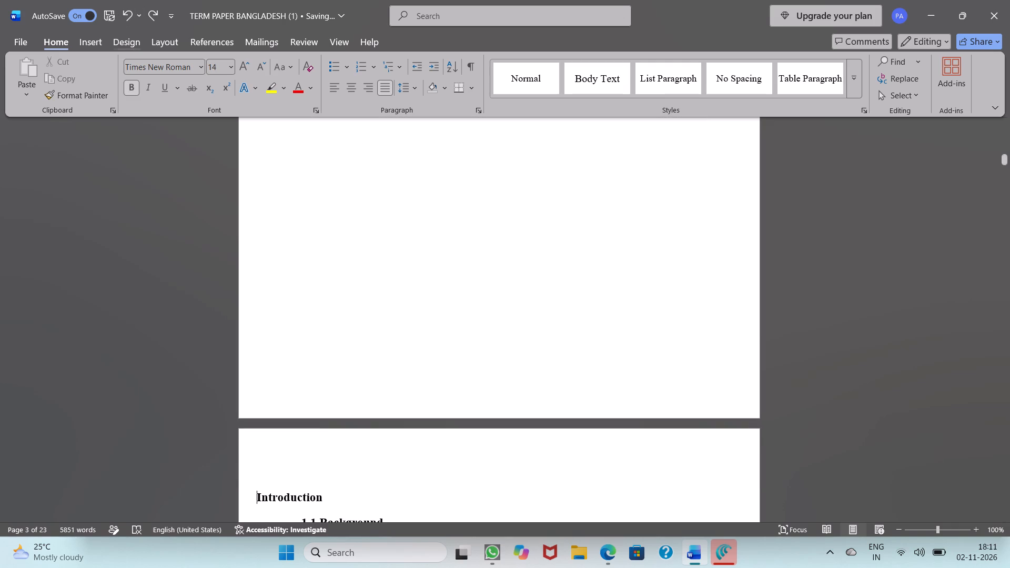
pyautogui.press('space')
pyautogui.press('space')
pyautogui.press('space')
pyautogui.press('space')
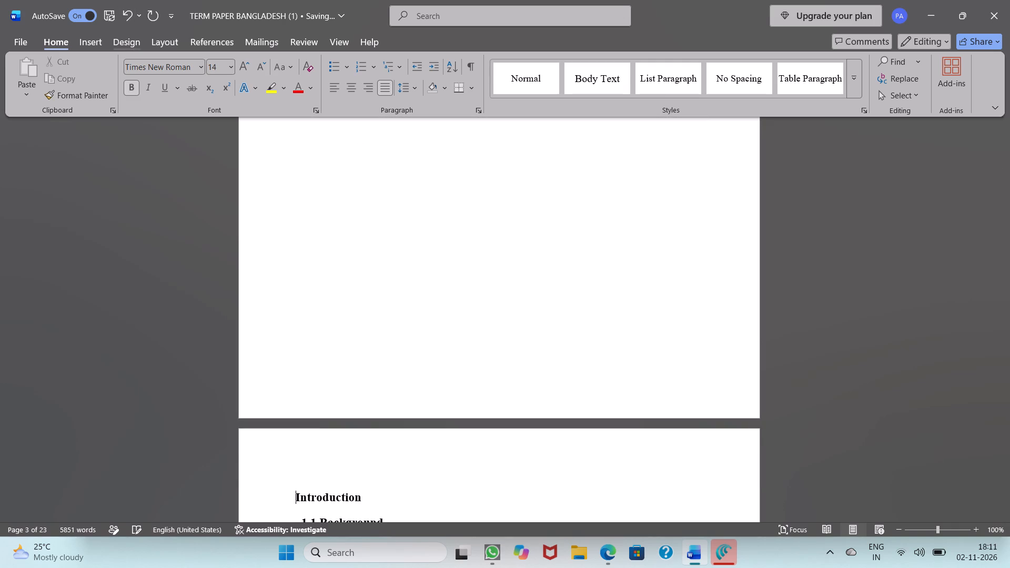
pyautogui.press('space')
pyautogui.press('space')
pyautogui.press('space')
pyautogui.press('BackSpace')
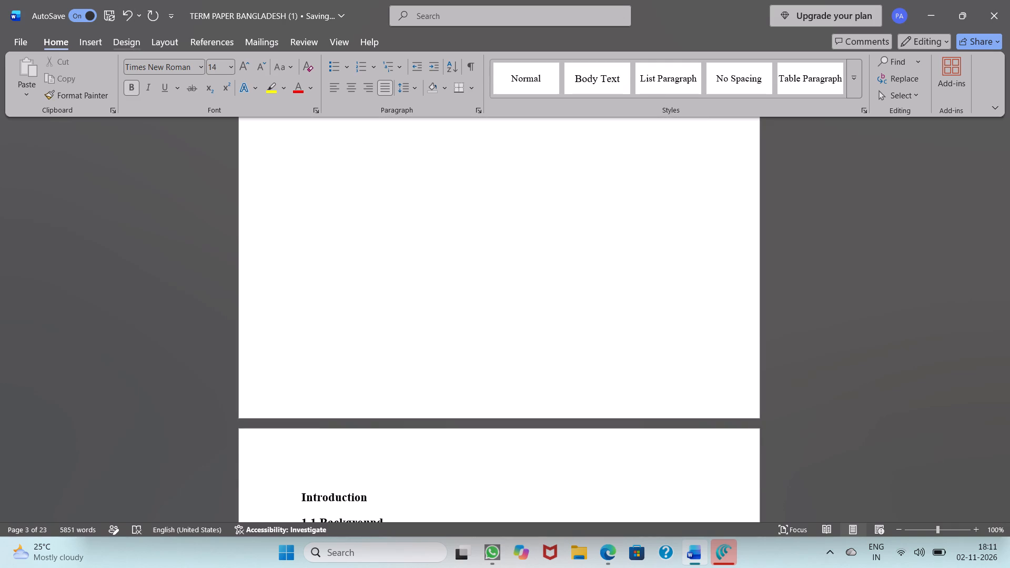
# Add the number "1." in front of the word Introduction in the heading.
pyautogui.press('1')
pyautogui.press('.')
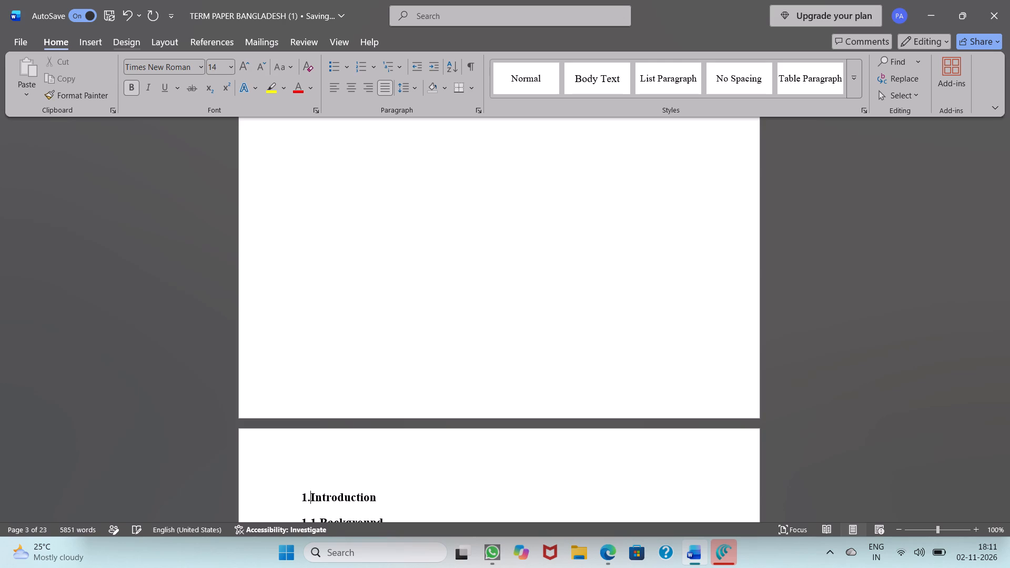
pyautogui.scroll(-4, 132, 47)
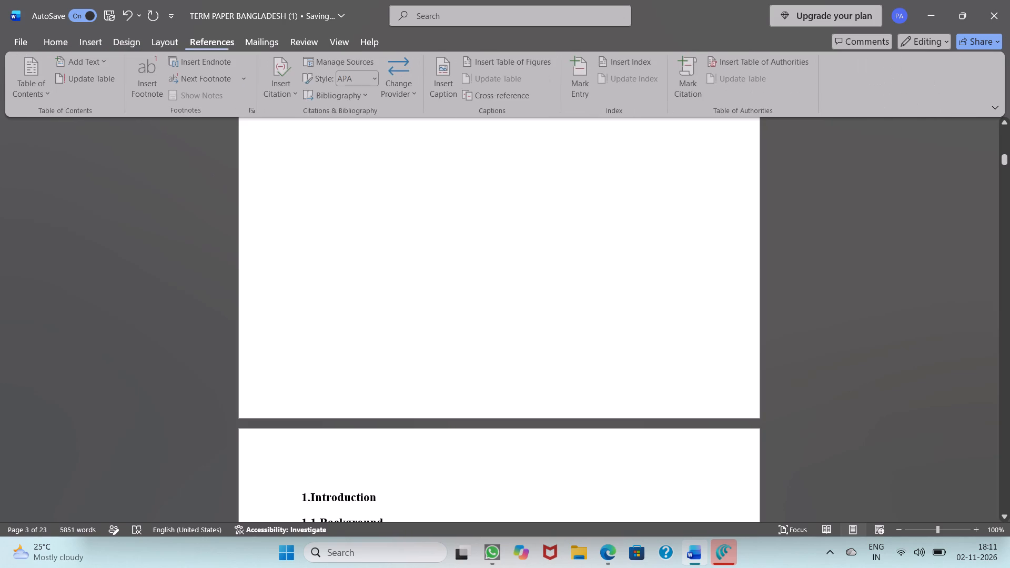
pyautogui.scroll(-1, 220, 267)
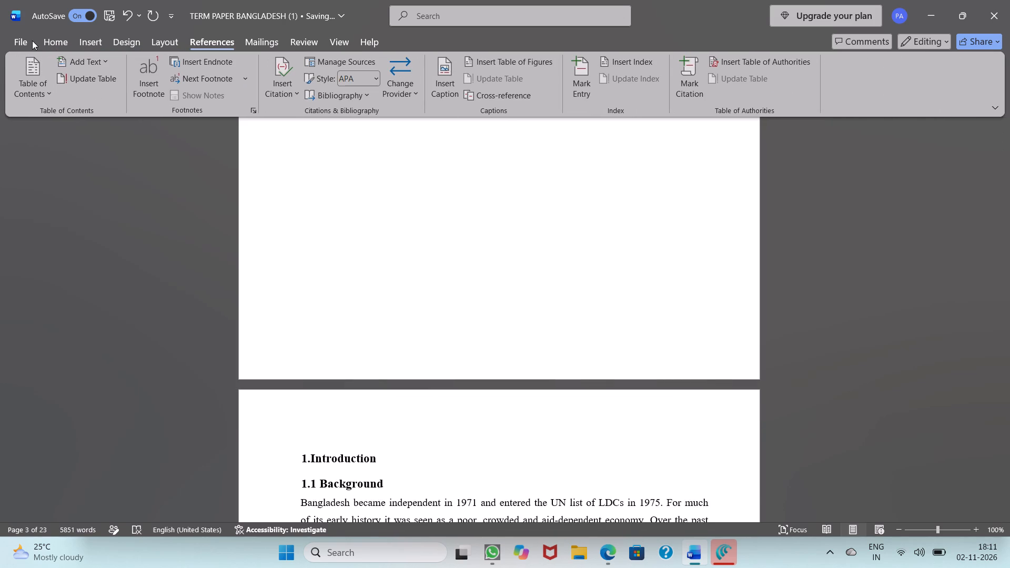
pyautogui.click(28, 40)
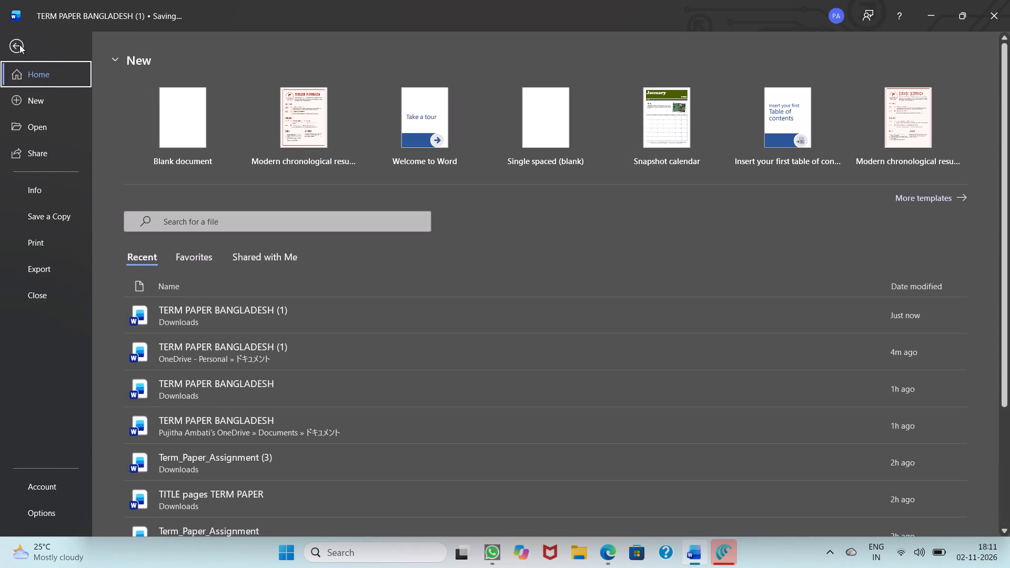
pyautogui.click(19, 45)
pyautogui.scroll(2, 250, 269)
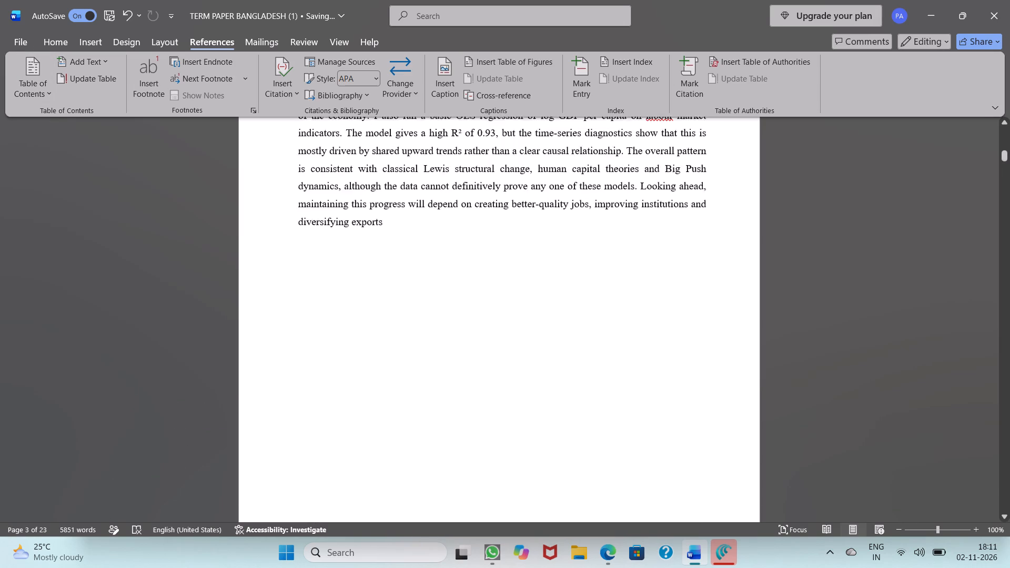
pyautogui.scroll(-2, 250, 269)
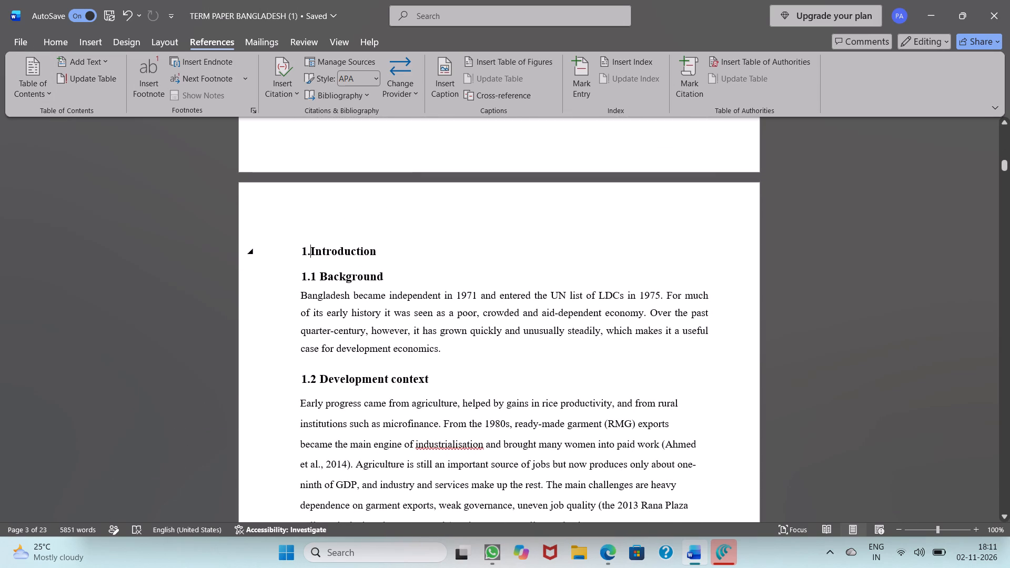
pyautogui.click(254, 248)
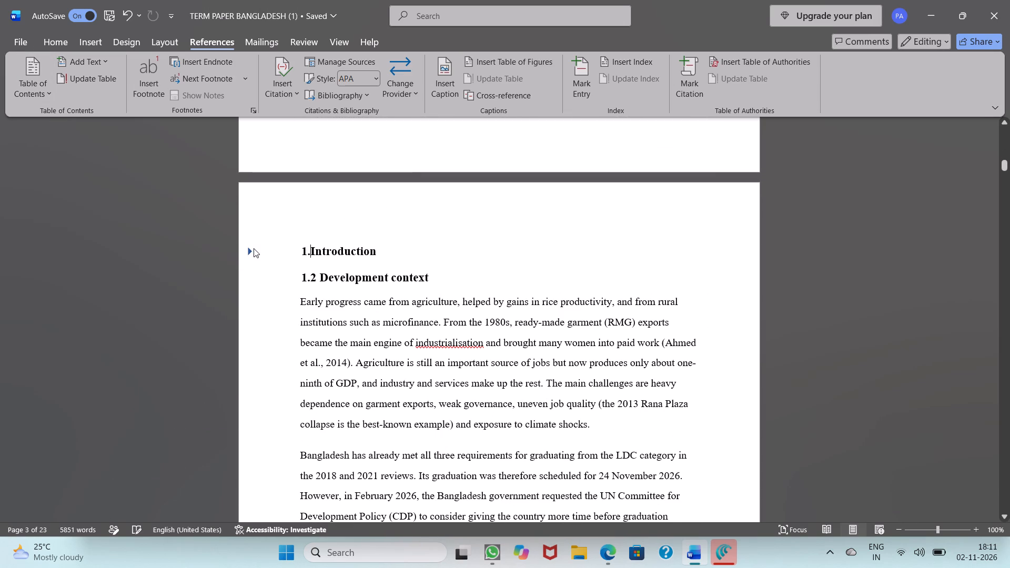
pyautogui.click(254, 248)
# Insert a space between "1." and "Introduction" in the heading.
pyautogui.press('space')
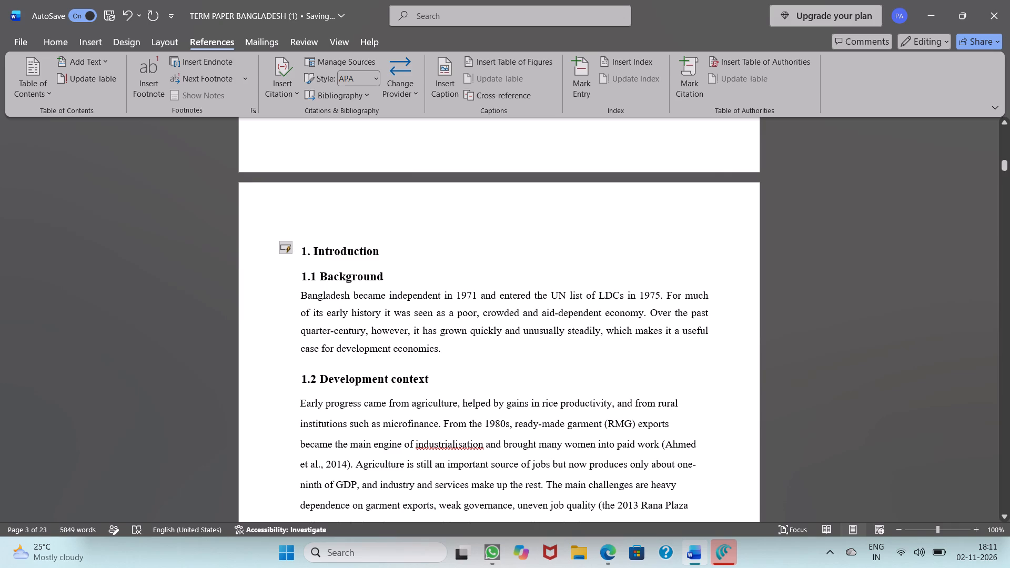
# Place the text cursor in the 1.5 Objectives heading, just before the word Objectives.
pyautogui.scroll(-4, 272, 299)
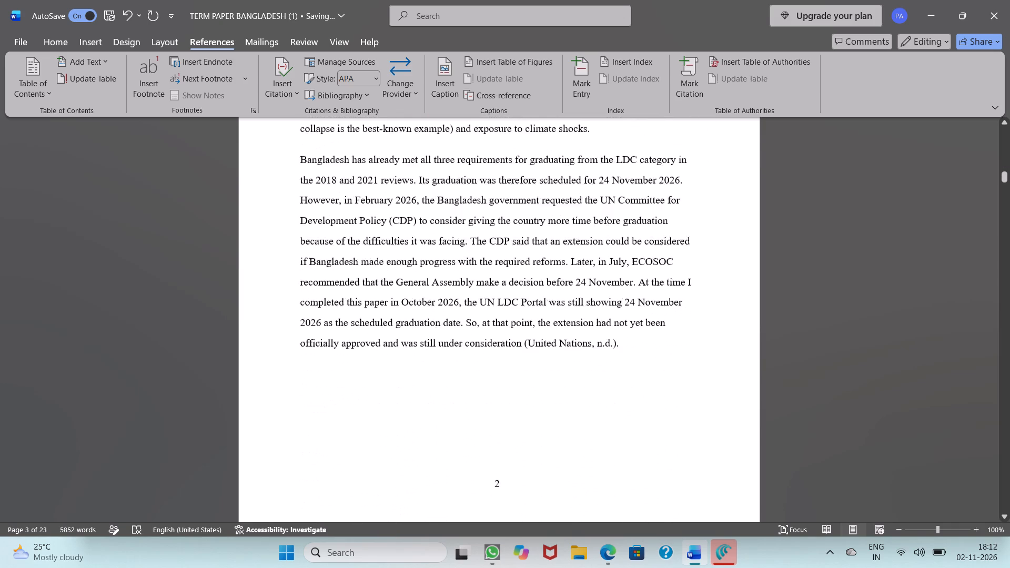
pyautogui.scroll(-4, 272, 299)
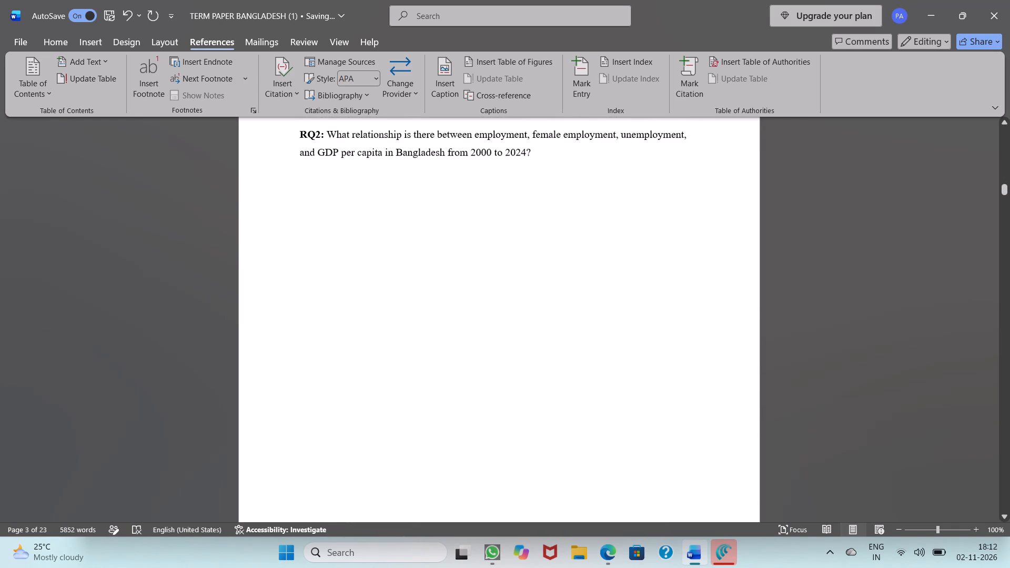
pyautogui.scroll(1, 272, 299)
pyautogui.scroll(-3, 272, 299)
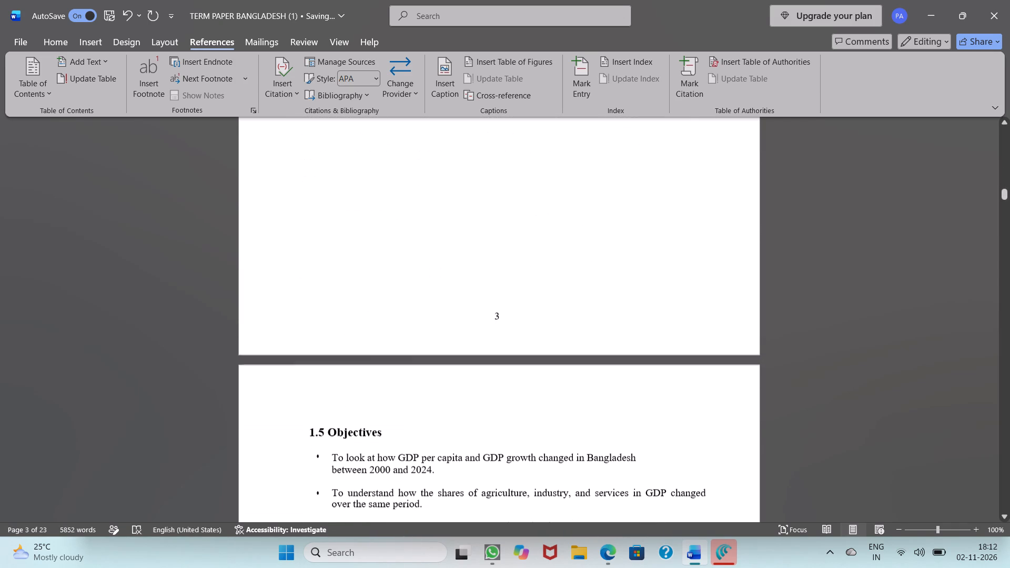
pyautogui.click(308, 426)
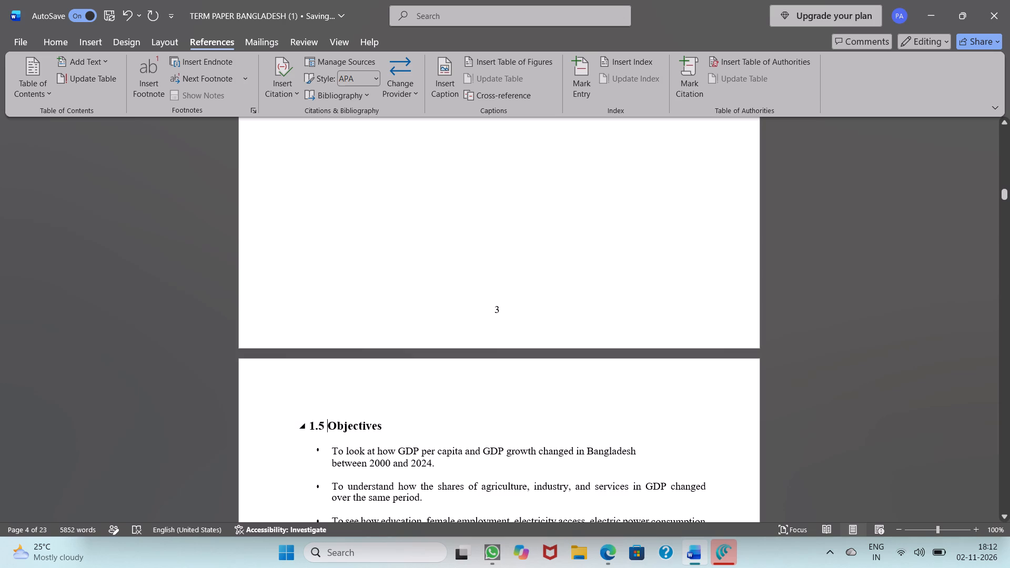
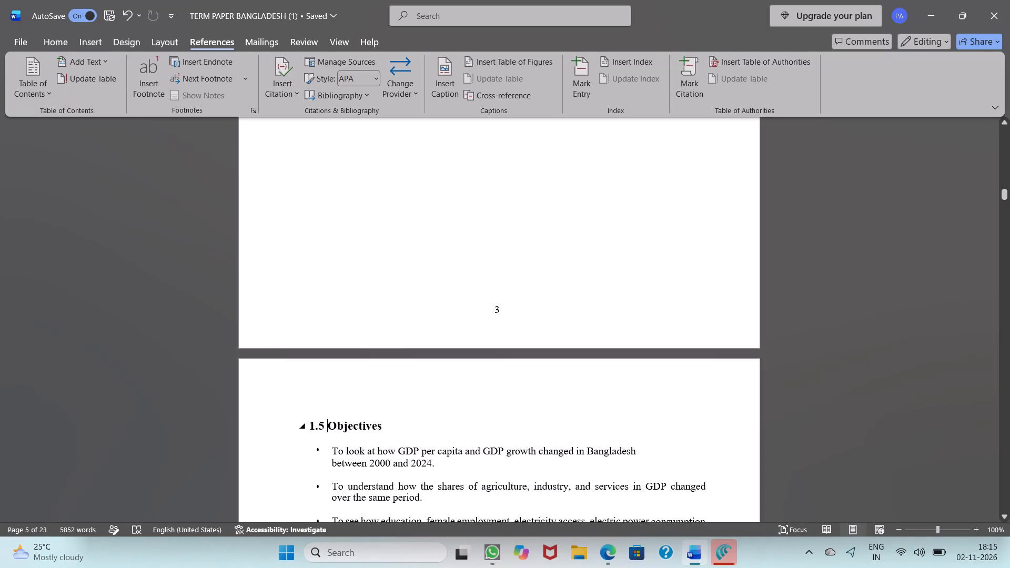
# Apply the Normal style to the 1.5 Objectives heading to strip its automatic number and heading formatting.
pyautogui.moveTo(312, 425); pyautogui.dragTo(339, 424)
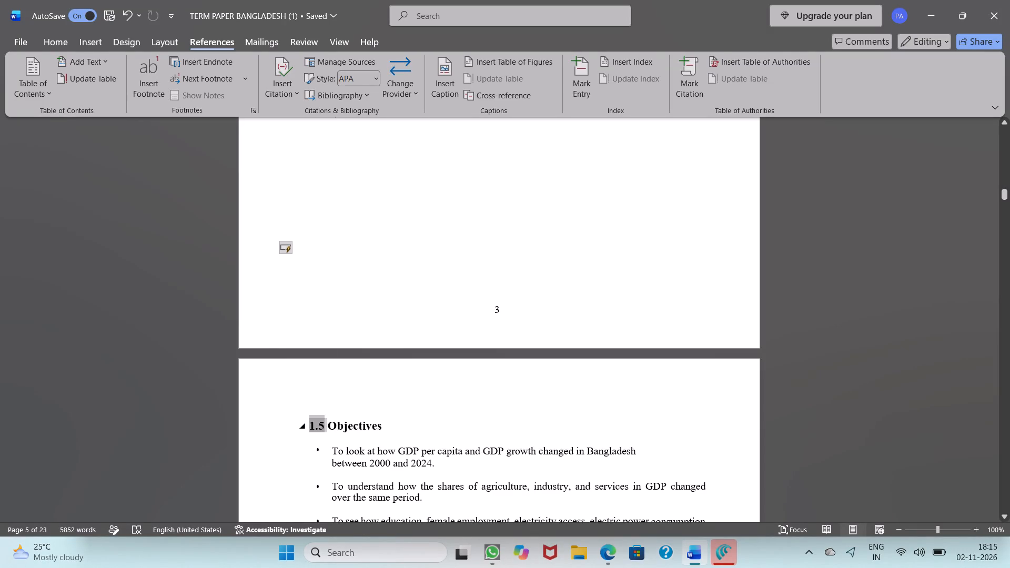
pyautogui.moveTo(339, 424); pyautogui.dragTo(383, 424)
pyautogui.click(383, 424)
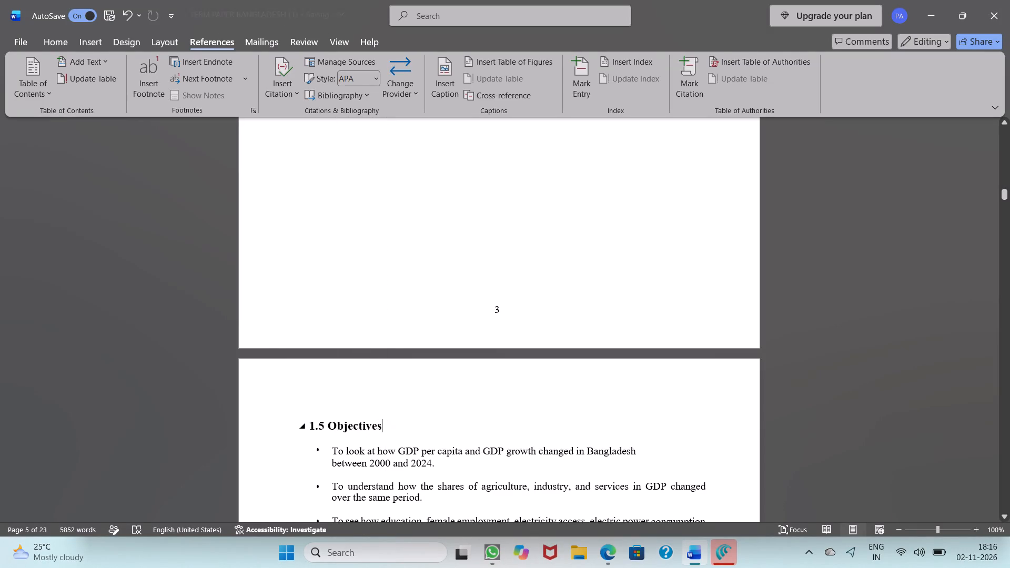
pyautogui.moveTo(381, 424); pyautogui.dragTo(321, 431)
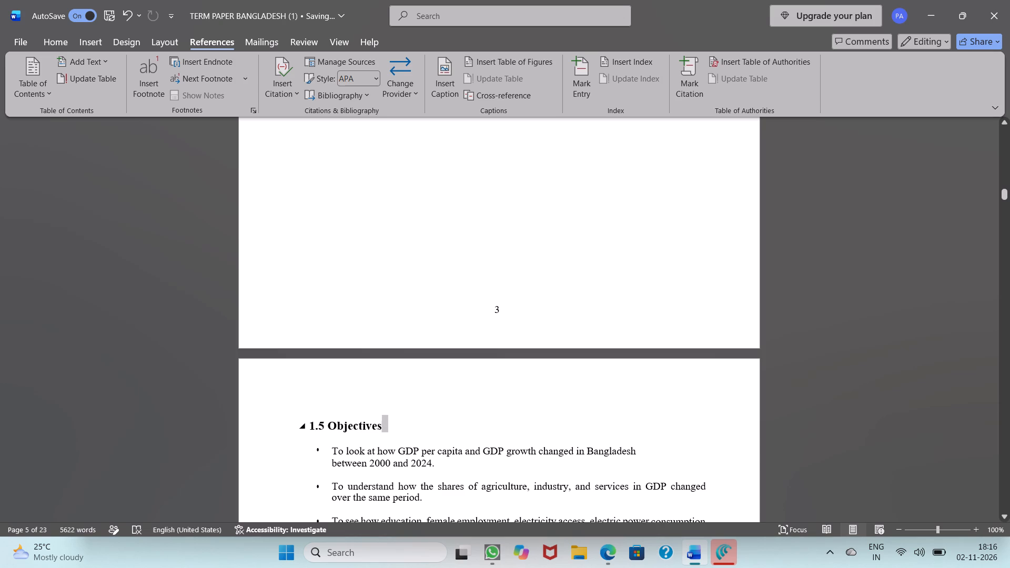
pyautogui.moveTo(321, 431); pyautogui.dragTo(320, 428)
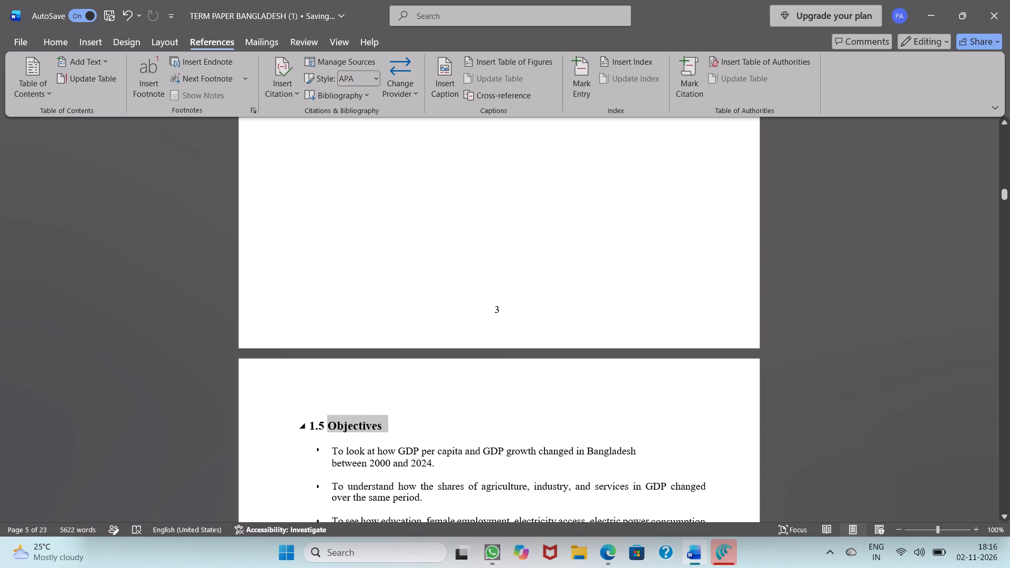
pyautogui.moveTo(320, 428); pyautogui.dragTo(318, 428)
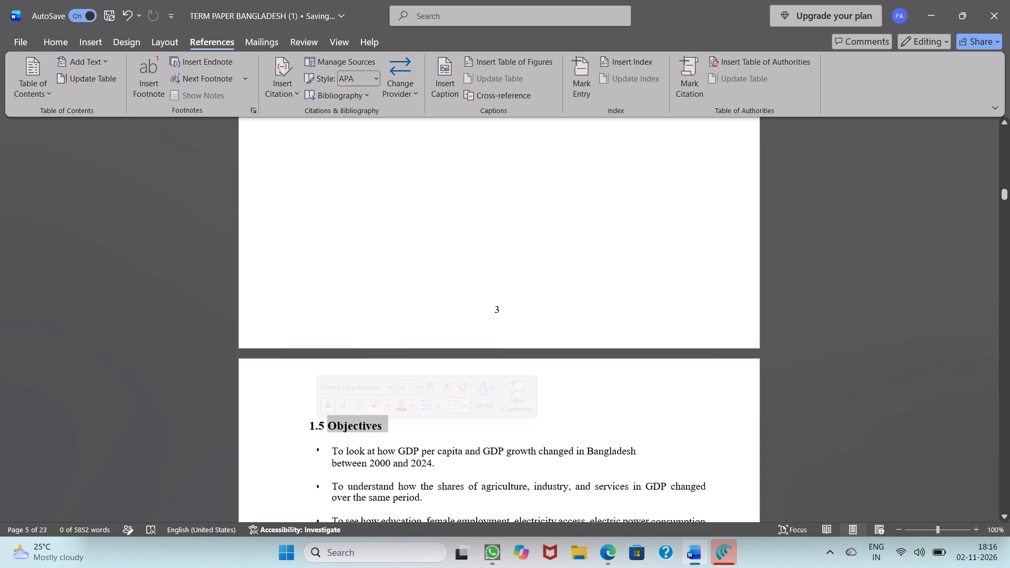
pyautogui.click(56, 42)
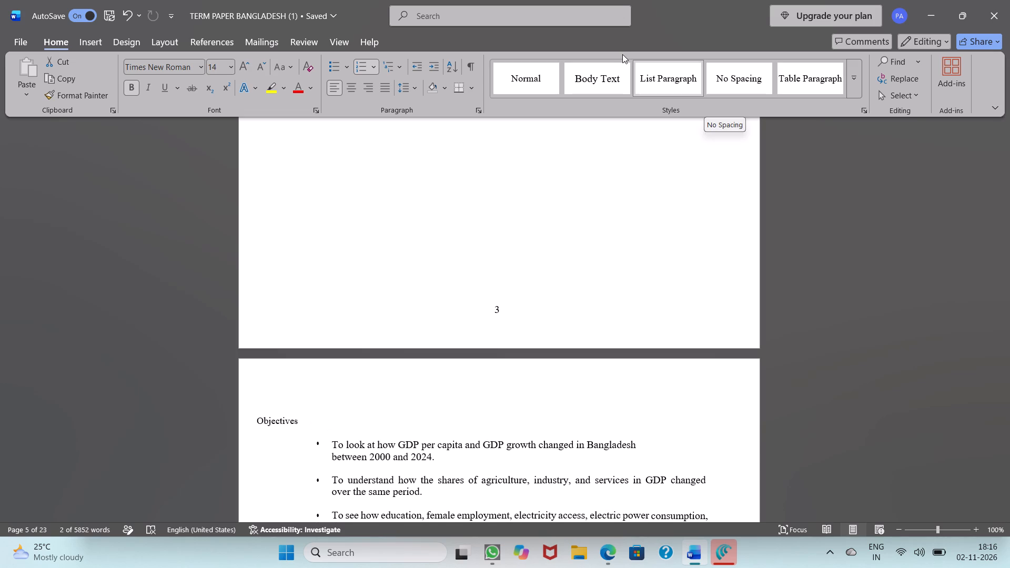
pyautogui.click(516, 83)
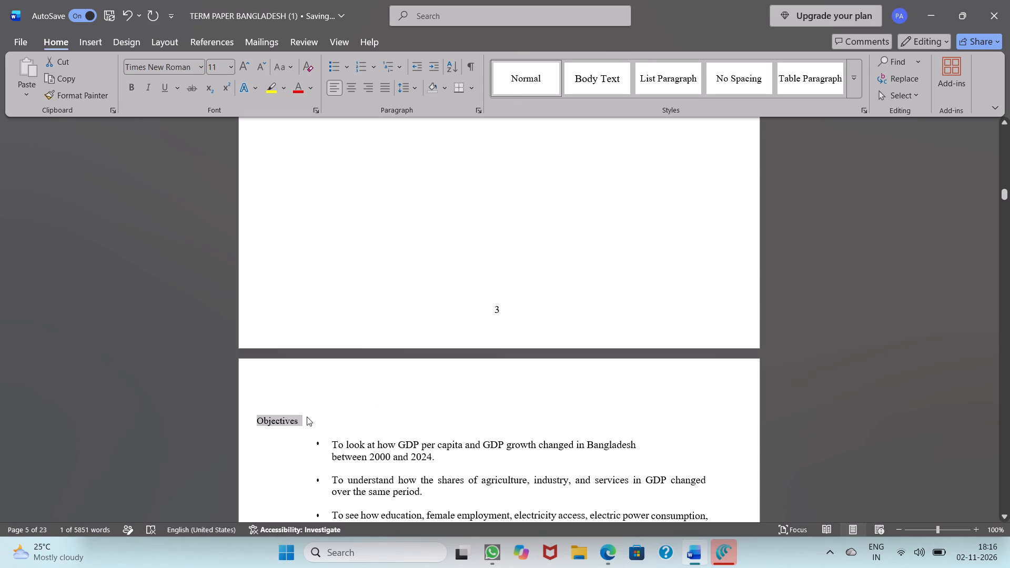
# Pad the Objectives heading with leading spaces until it lines up roughly with the bullets below it.
pyautogui.click(256, 415)
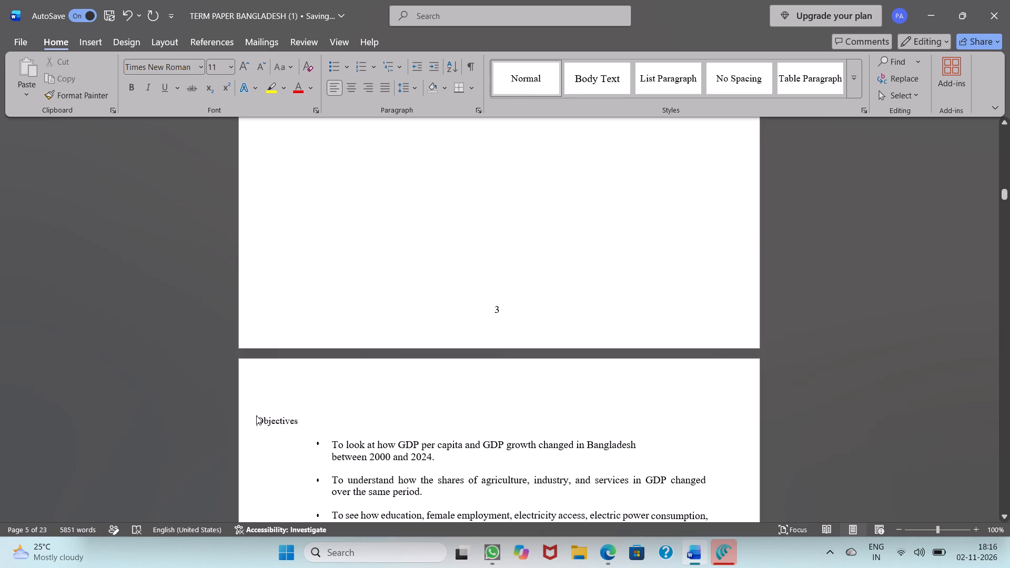
pyautogui.press('space')
pyautogui.press('space')
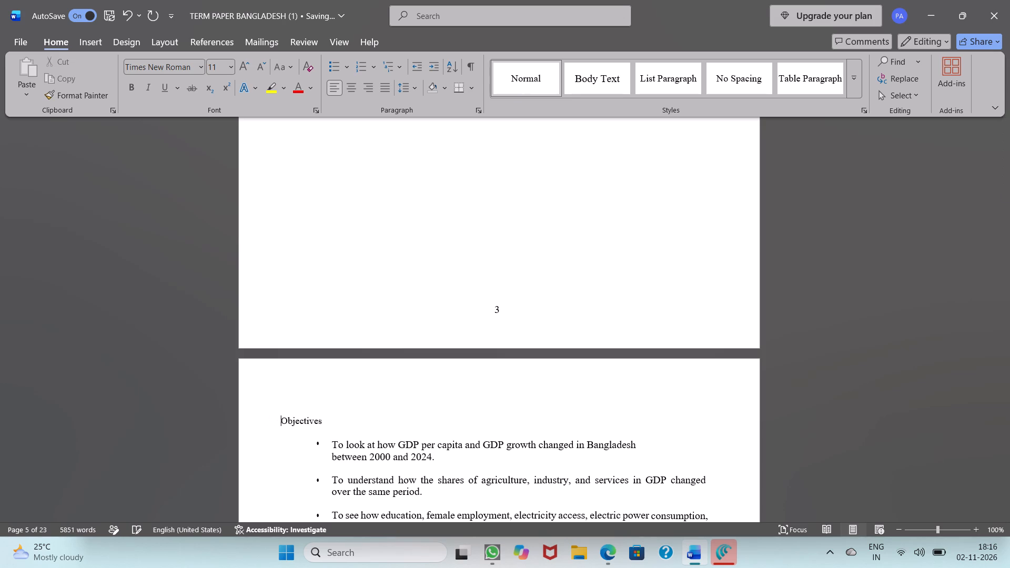
pyautogui.press('space')
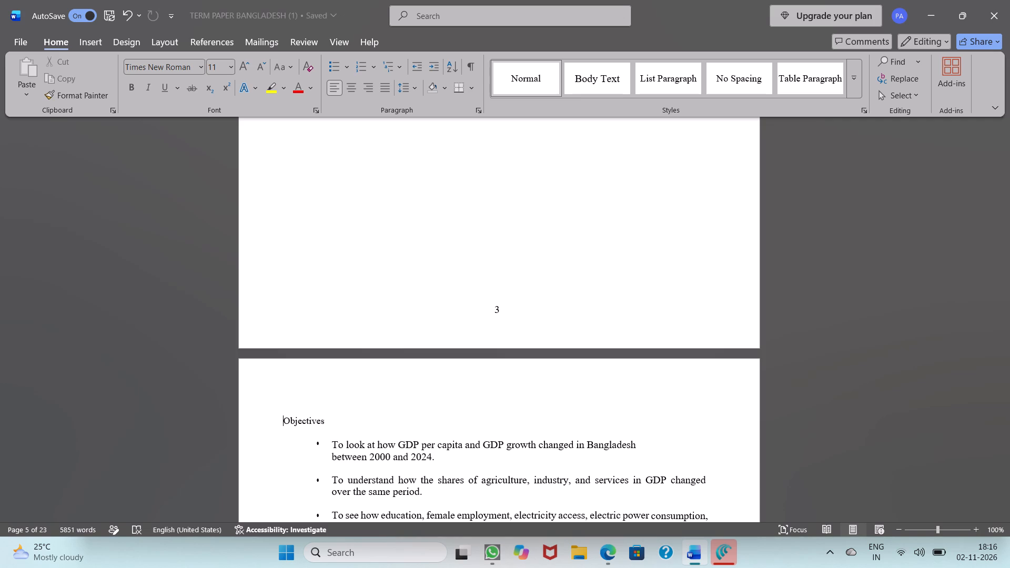
pyautogui.press('space')
pyautogui.press('space')
pyautogui.press('space')
pyautogui.press('space')
pyautogui.press('space')
pyautogui.press('space')
pyautogui.press('space')
pyautogui.press('space')
pyautogui.press('space')
pyautogui.press('space')
pyautogui.press('space')
pyautogui.press('space')
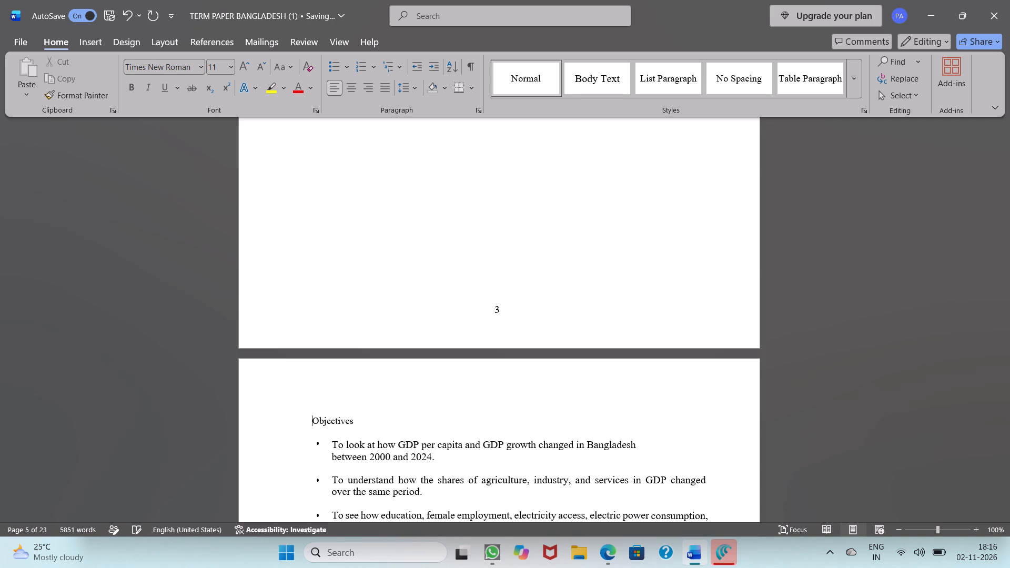
pyautogui.press('space')
pyautogui.press('space')
pyautogui.press('space')
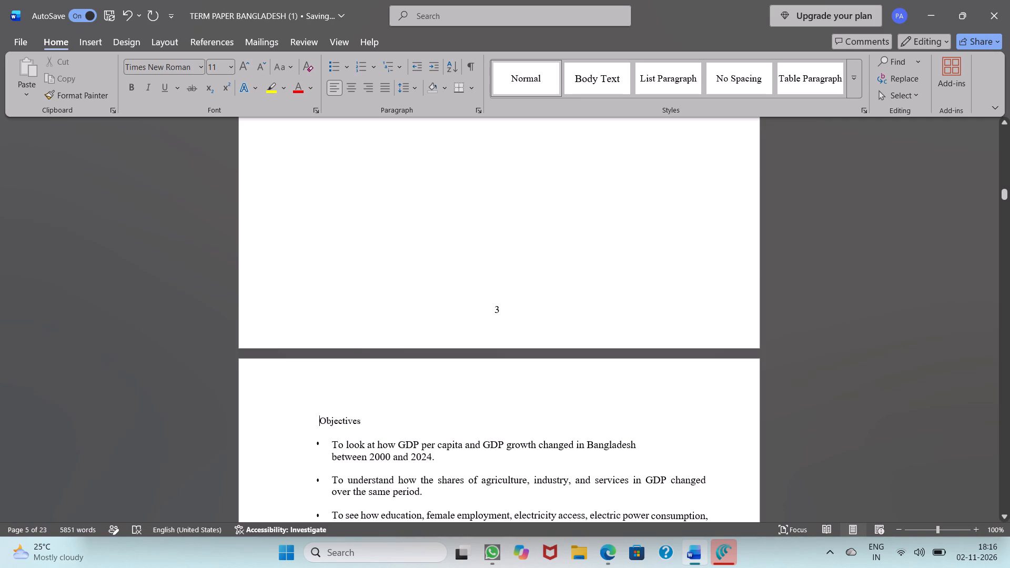
# Examine the numbering and alignment of the headings from the title page through section 1.6.
pyautogui.scroll(3, 336, 404)
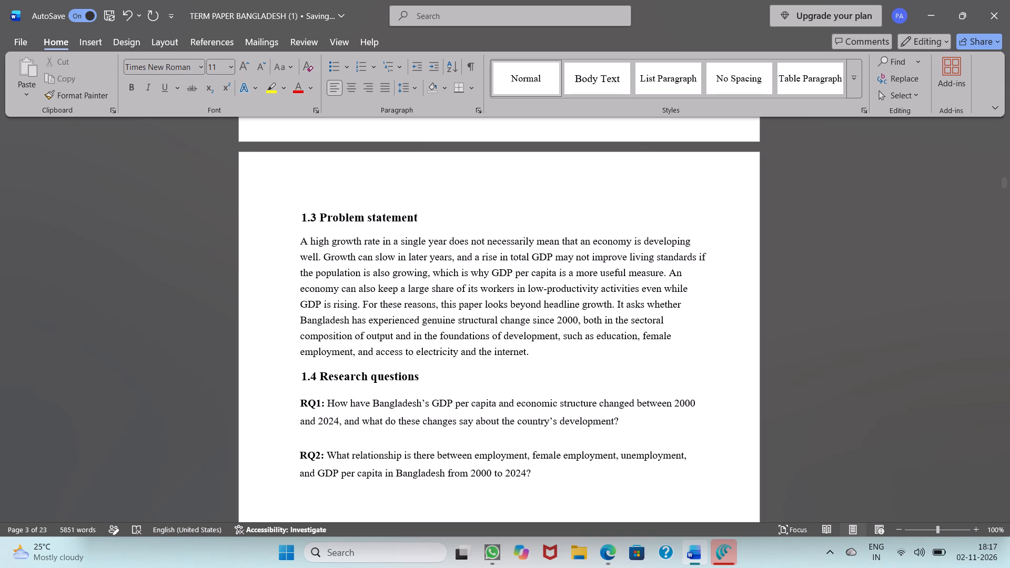
pyautogui.scroll(2, 355, 326)
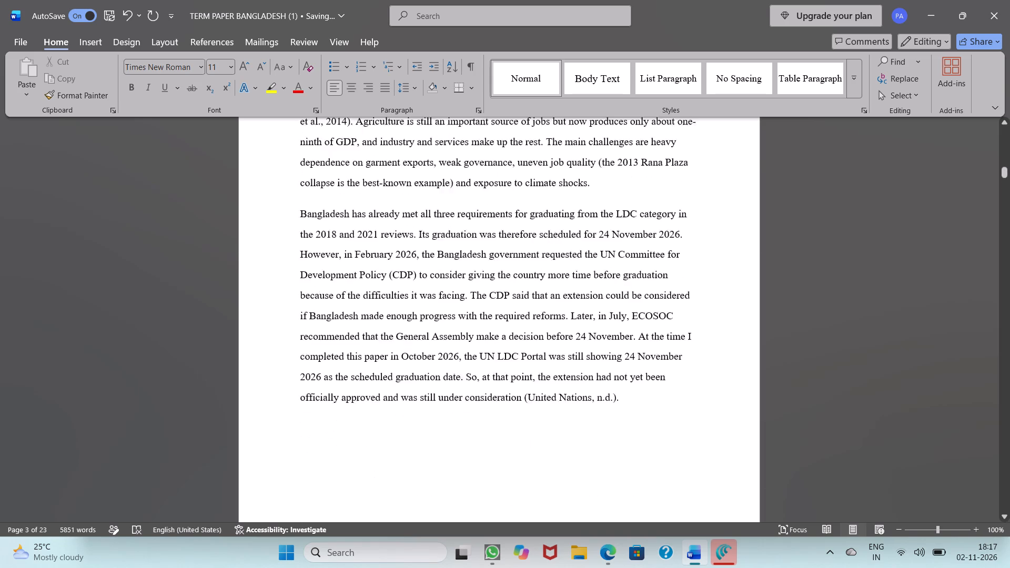
pyautogui.scroll(2, 355, 326)
pyautogui.scroll(-2, 317, 430)
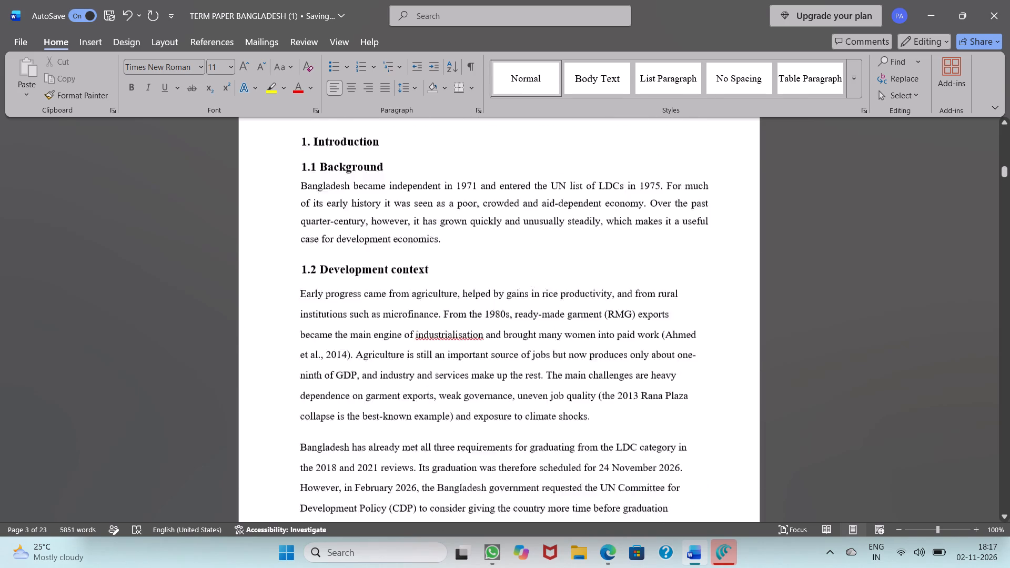
pyautogui.scroll(-6, 317, 430)
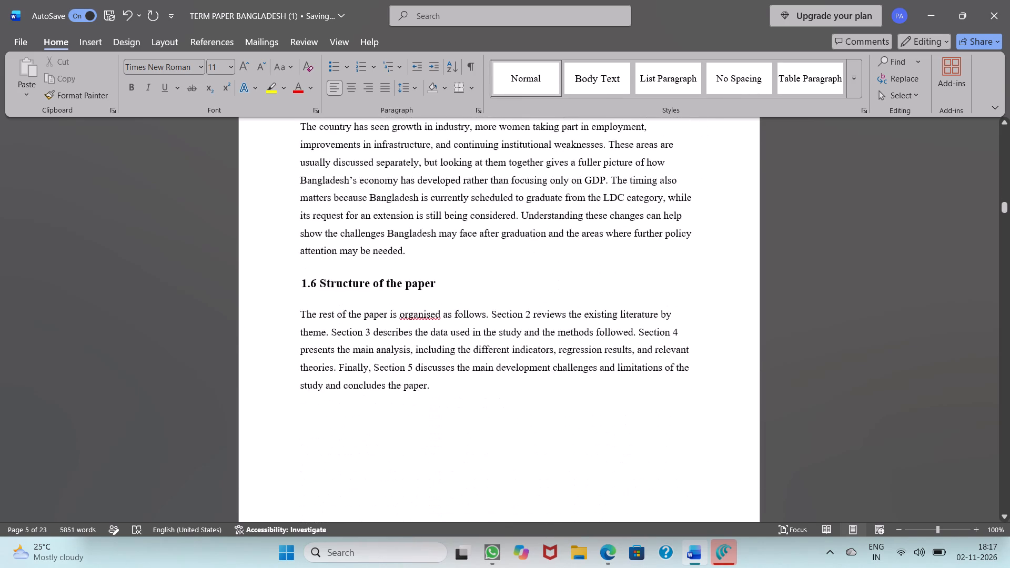
pyautogui.scroll(4, 317, 430)
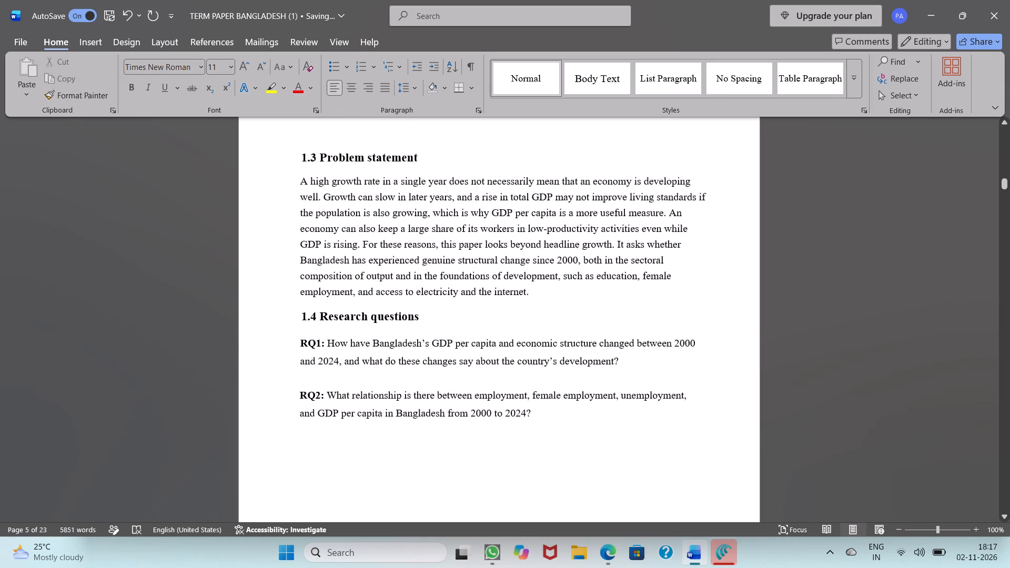
pyautogui.scroll(6, 317, 430)
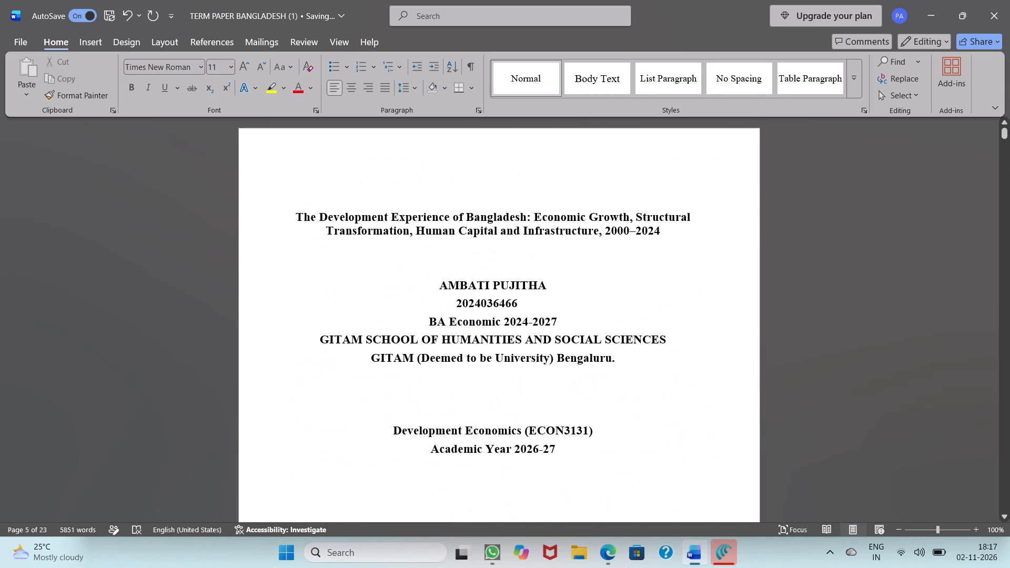
pyautogui.scroll(1, 317, 430)
pyautogui.scroll(-4, 317, 430)
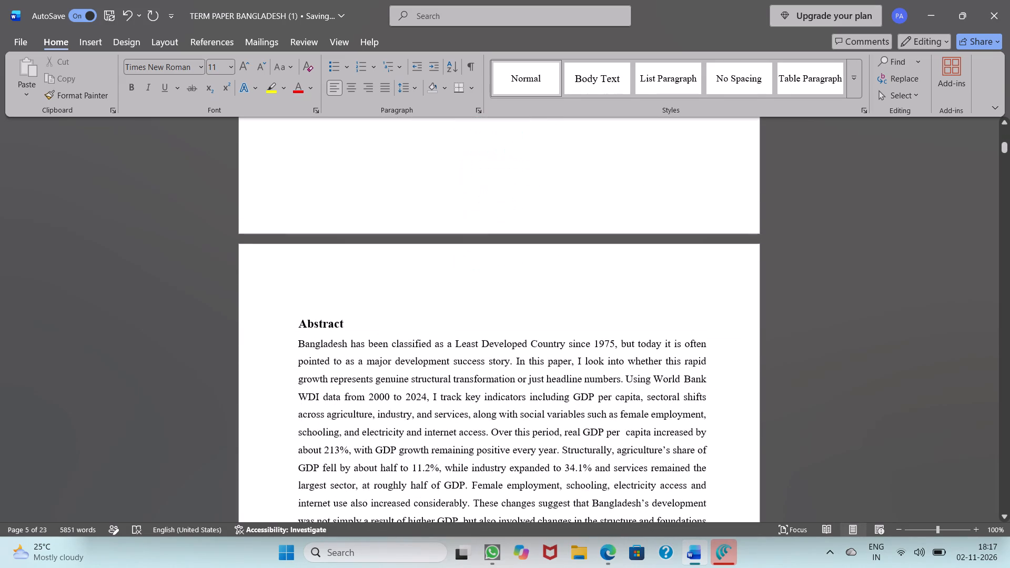
# Apply the Normal style to the Abstract heading.
pyautogui.click(299, 328)
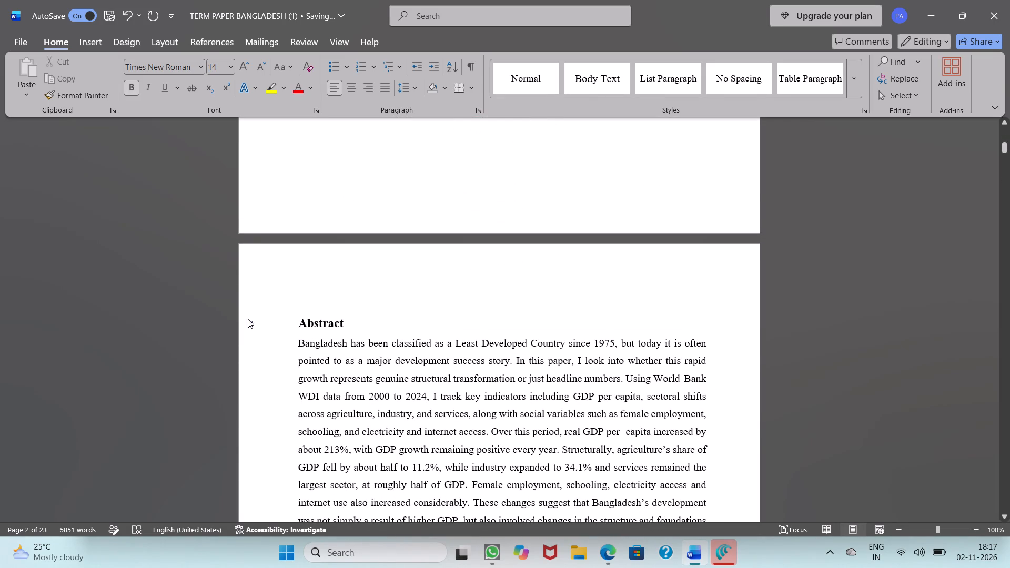
pyautogui.moveTo(299, 323); pyautogui.dragTo(344, 324)
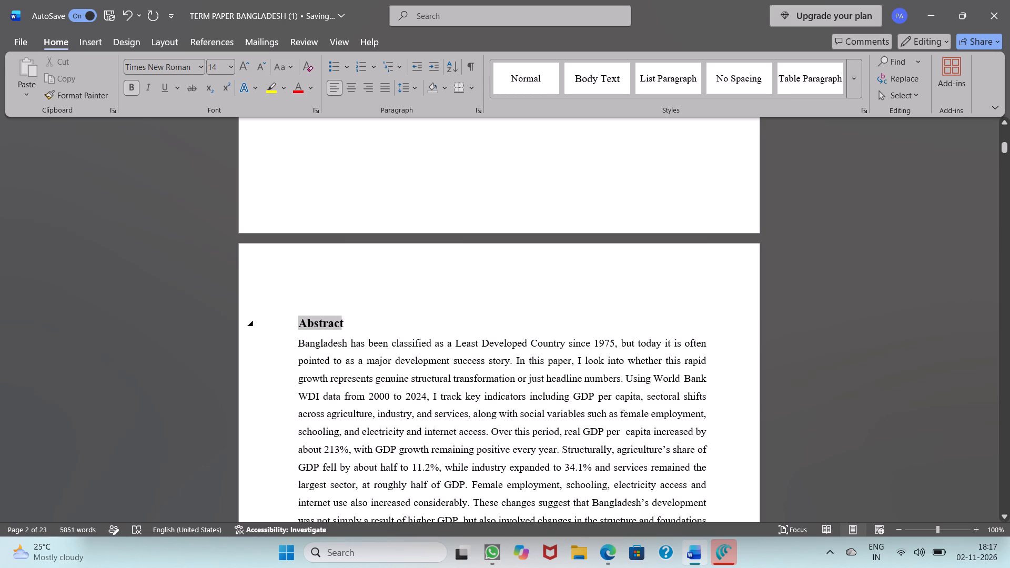
pyautogui.moveTo(344, 324); pyautogui.dragTo(347, 324)
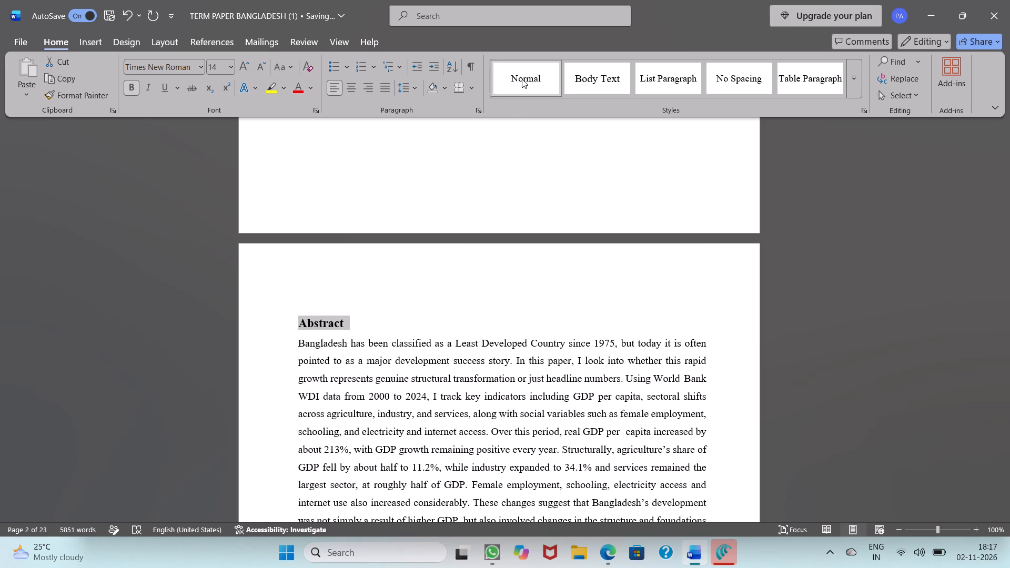
pyautogui.click(522, 79)
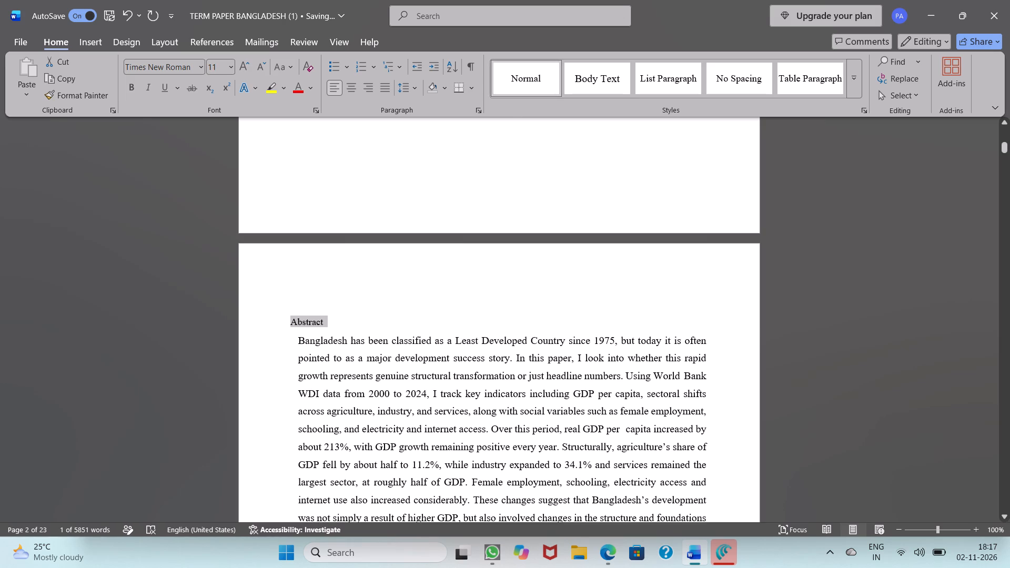
# Format the Abstract heading in bold at font size 14.
pyautogui.moveTo(288, 320); pyautogui.dragTo(313, 321)
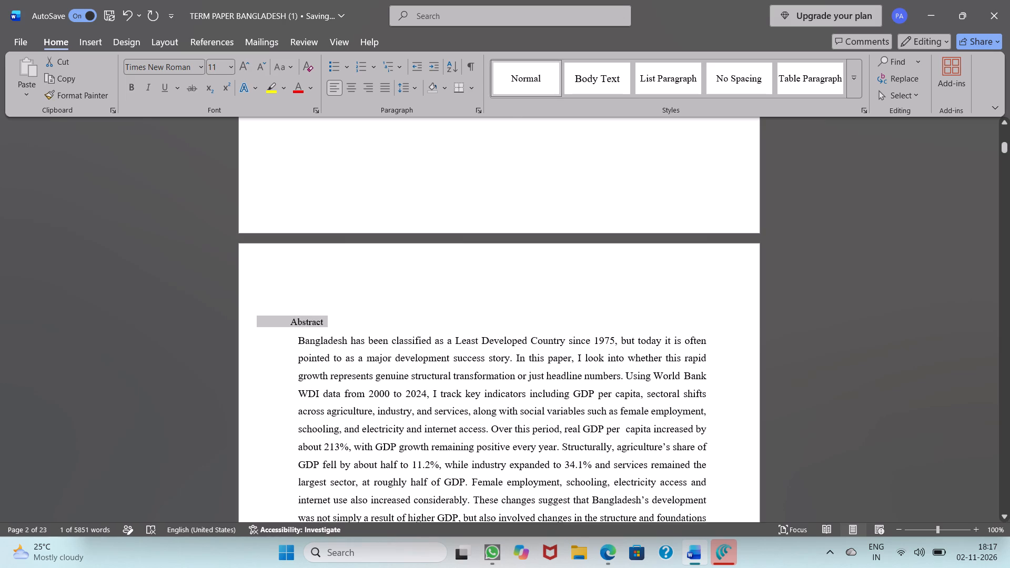
pyautogui.moveTo(313, 321); pyautogui.dragTo(324, 321)
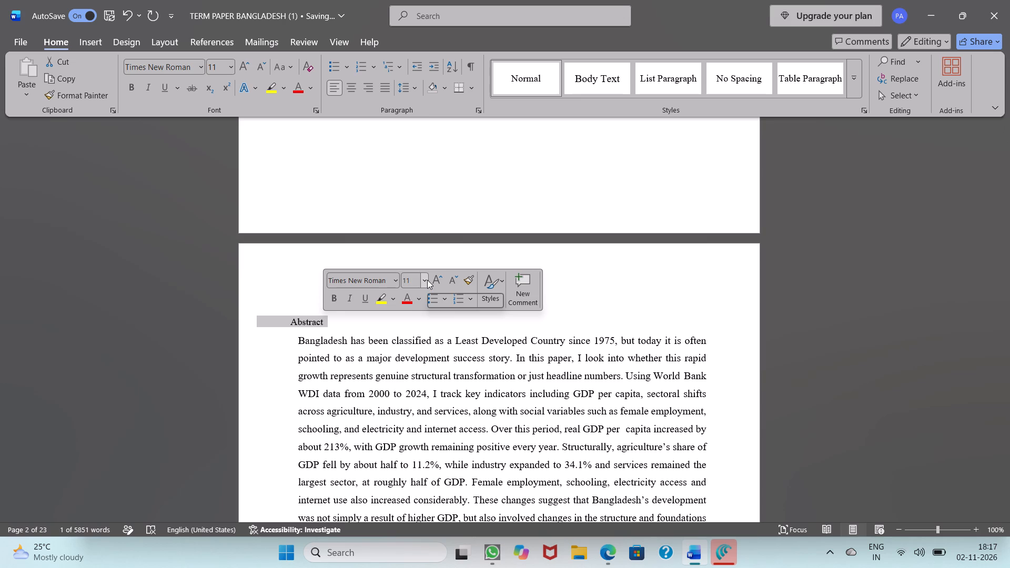
pyautogui.click(427, 280)
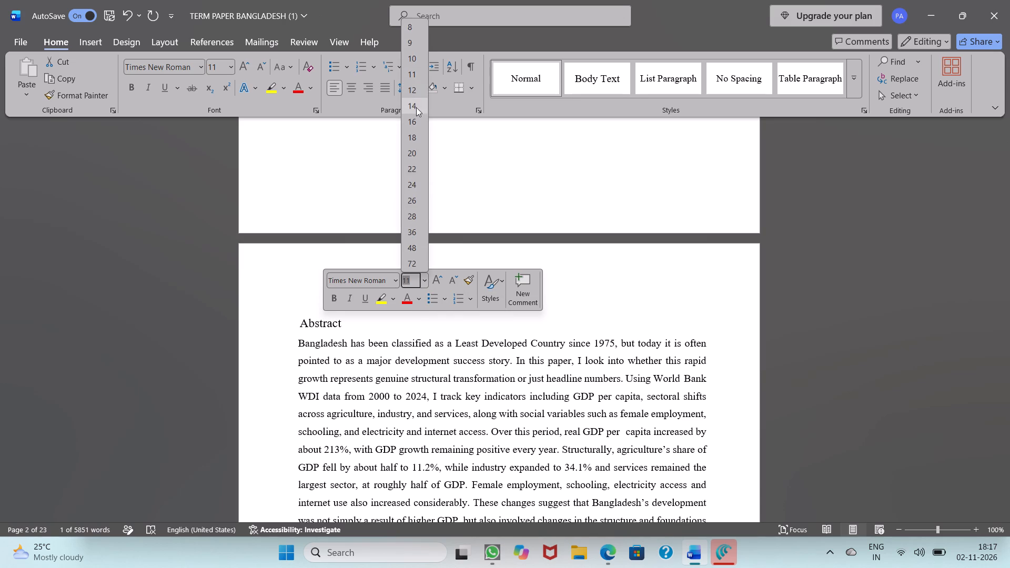
pyautogui.click(416, 107)
pyautogui.click(342, 321)
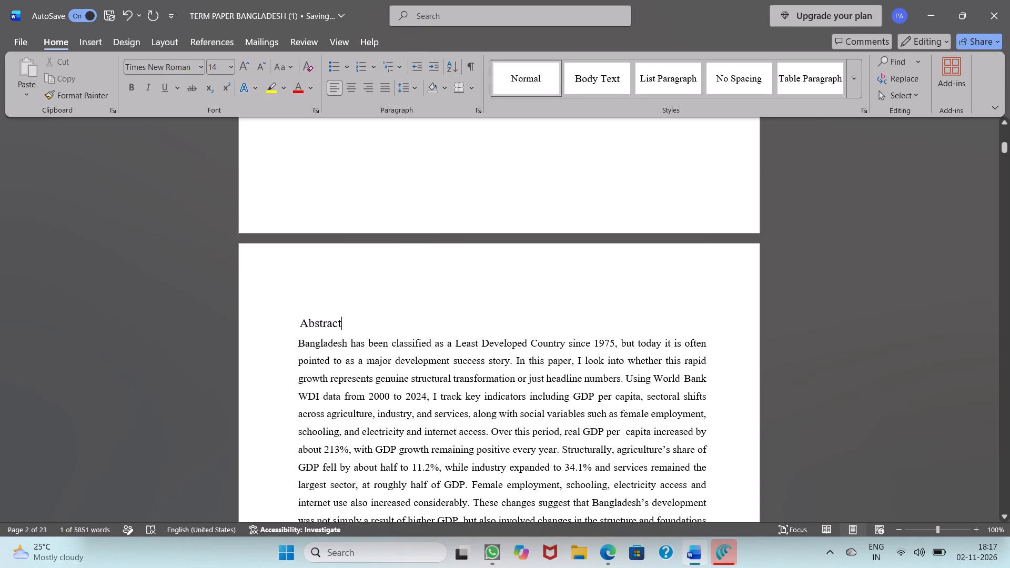
pyautogui.moveTo(303, 326); pyautogui.dragTo(344, 329)
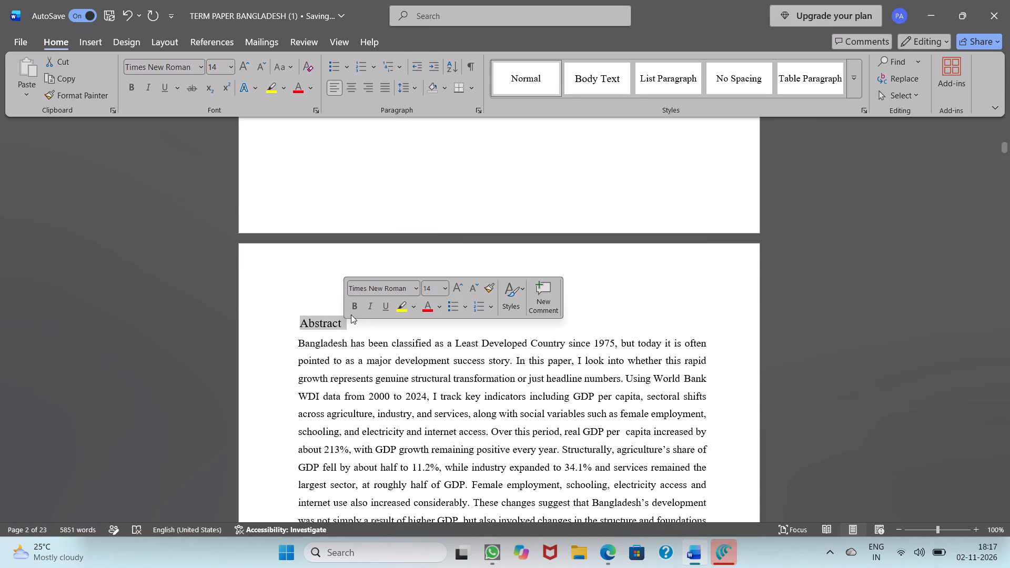
pyautogui.click(352, 311)
pyautogui.click(356, 336)
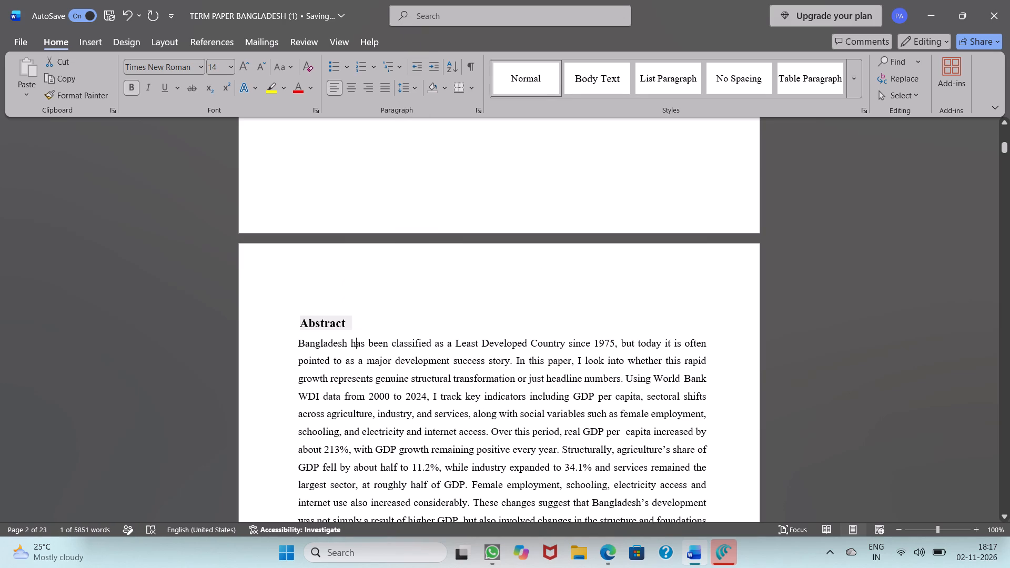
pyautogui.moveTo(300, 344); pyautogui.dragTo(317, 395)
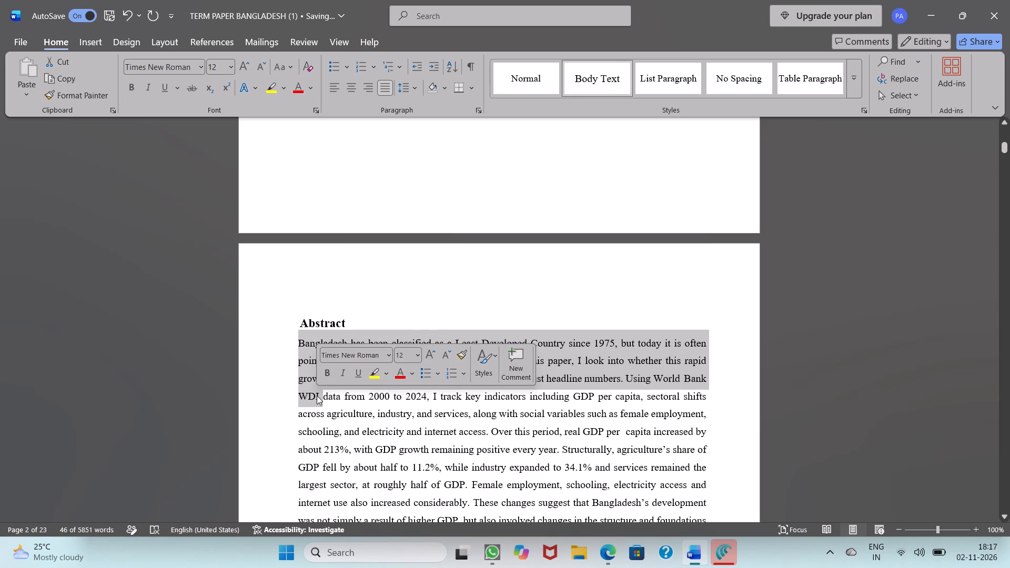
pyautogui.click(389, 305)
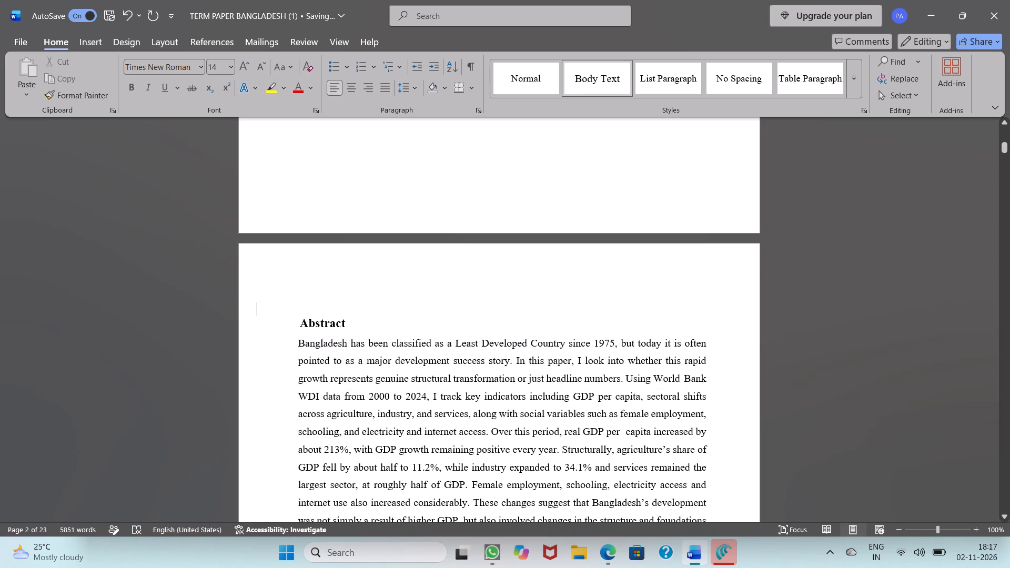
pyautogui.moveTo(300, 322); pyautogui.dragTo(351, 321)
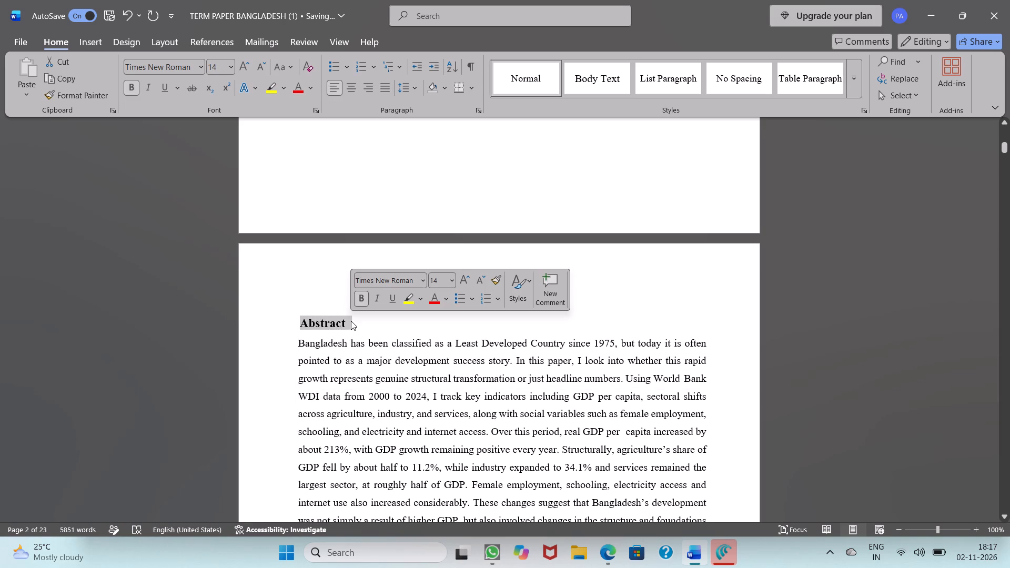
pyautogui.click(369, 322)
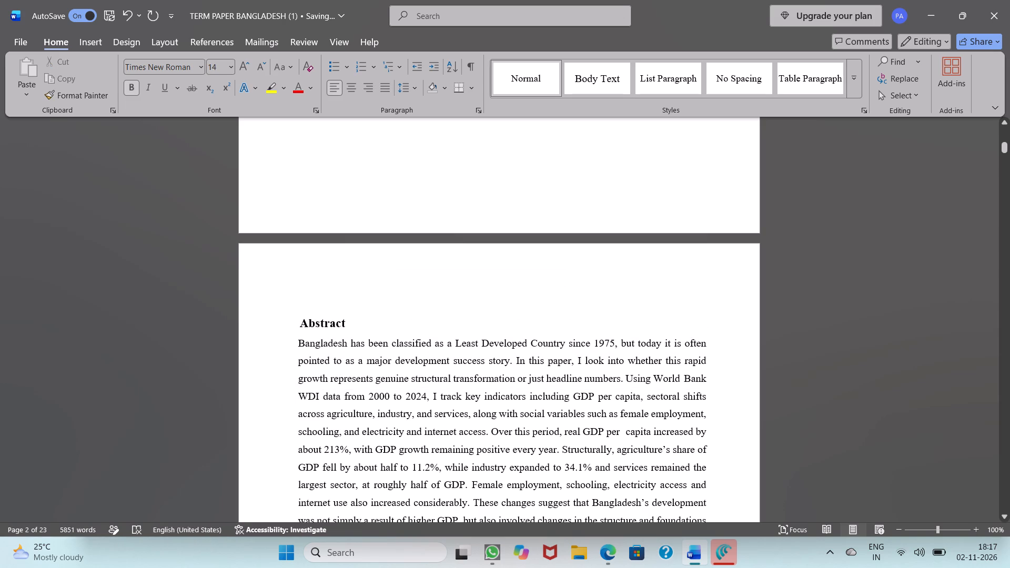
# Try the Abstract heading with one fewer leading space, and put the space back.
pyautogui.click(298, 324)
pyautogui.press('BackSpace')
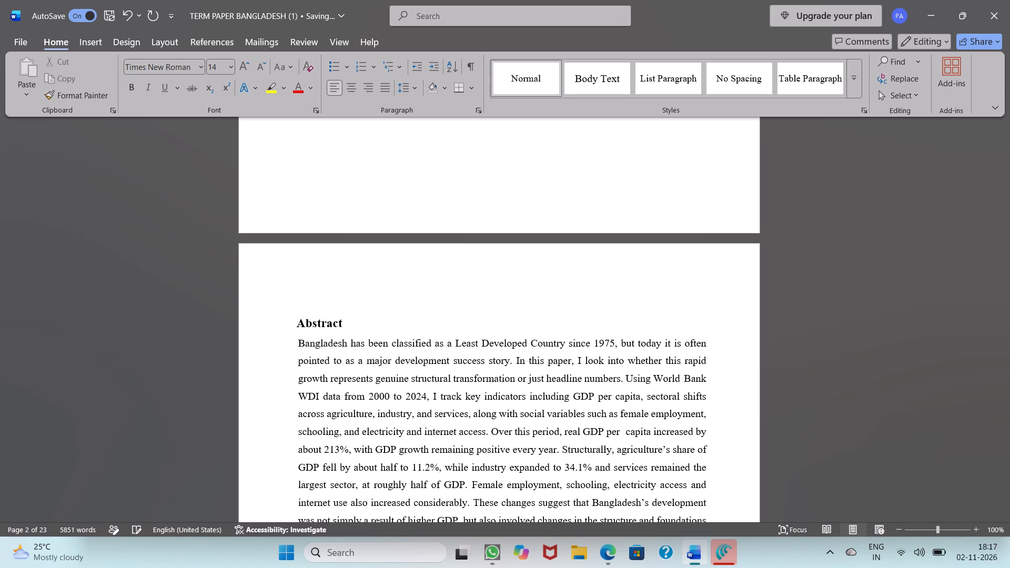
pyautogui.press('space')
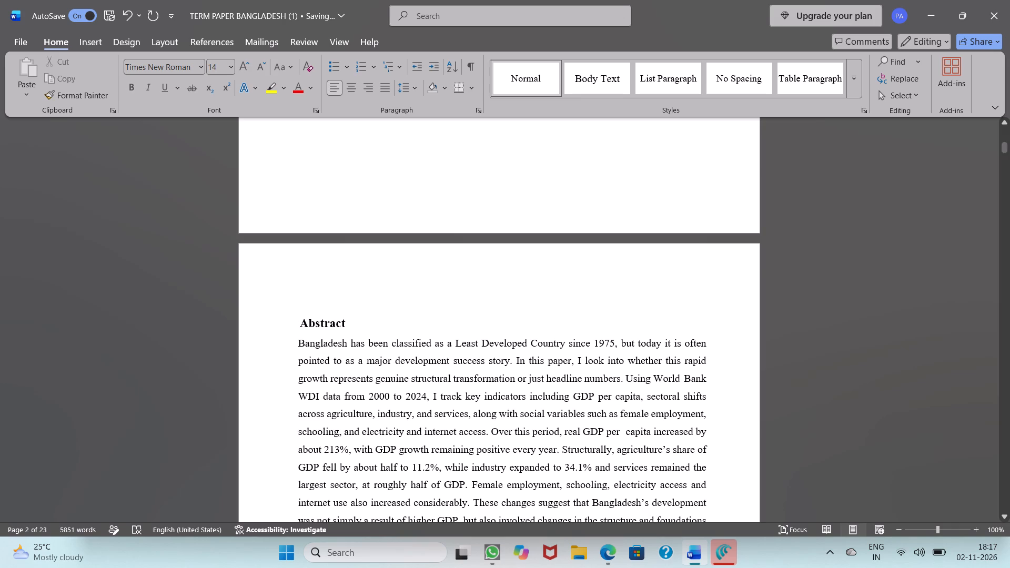
# Apply the Normal style to the Introduction heading above section 1.1.
pyautogui.scroll(5, 351, 372)
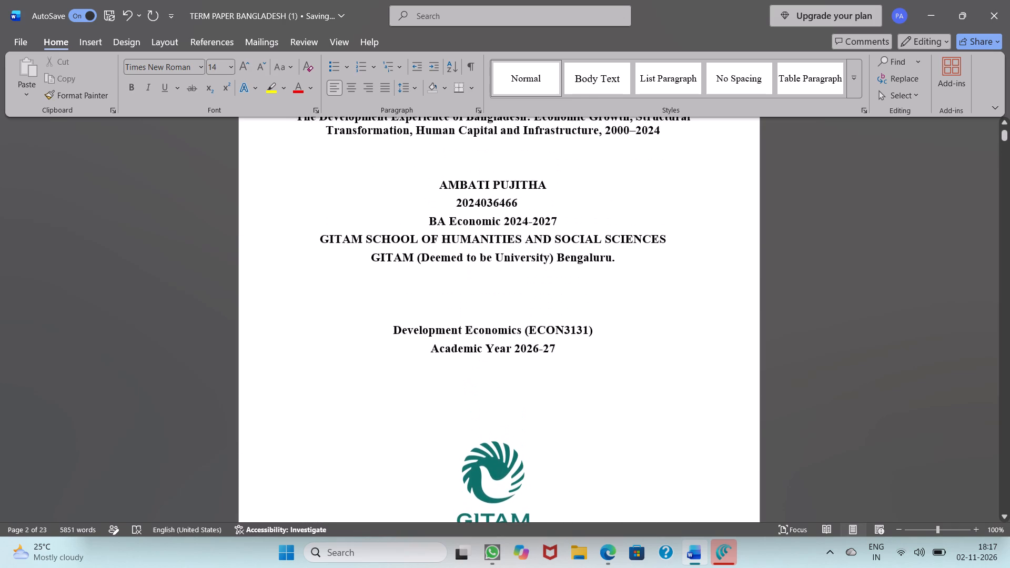
pyautogui.scroll(1, 351, 372)
pyautogui.scroll(-6, 351, 372)
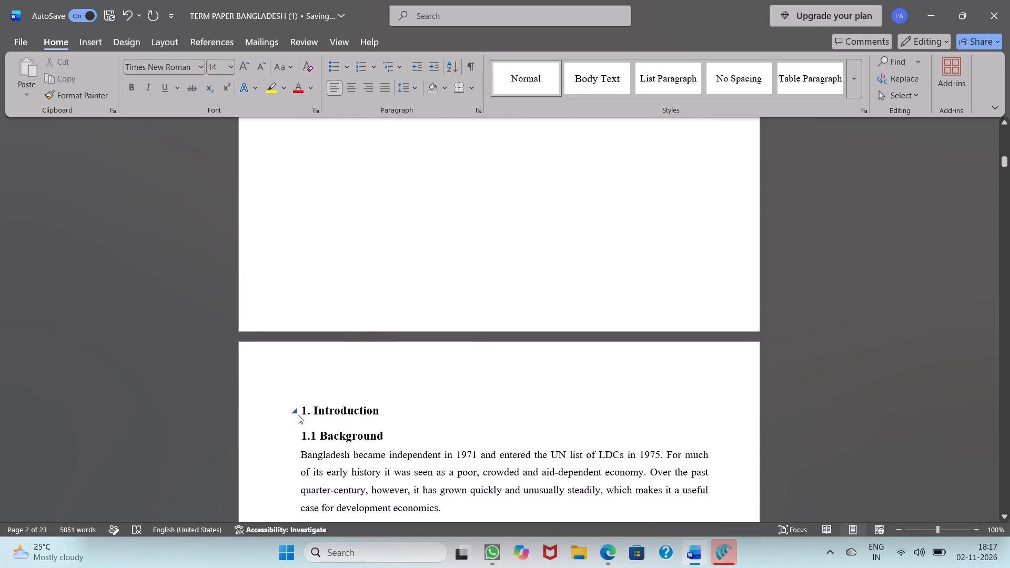
pyautogui.moveTo(303, 408); pyautogui.dragTo(365, 405)
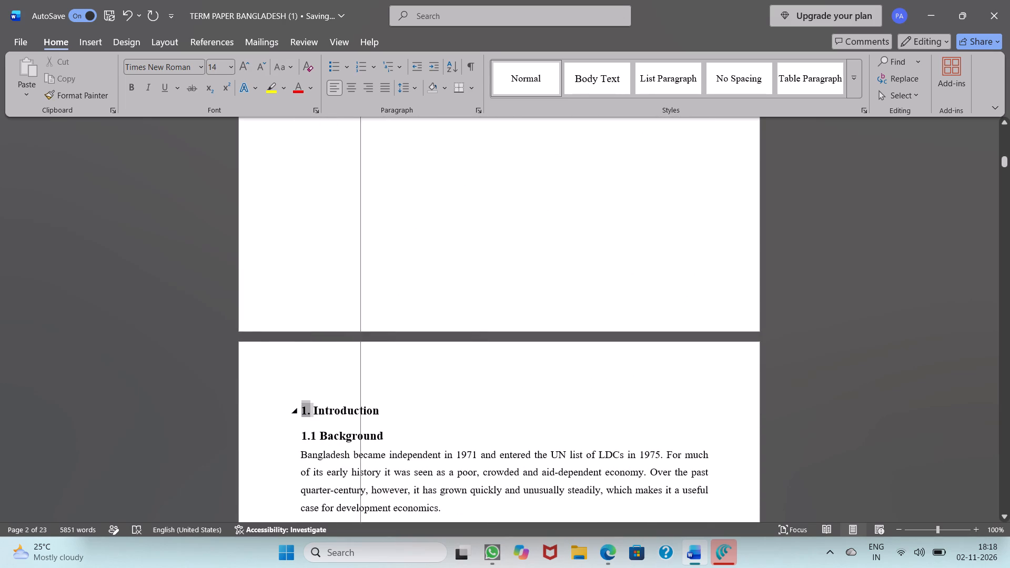
pyautogui.moveTo(365, 405); pyautogui.dragTo(369, 405)
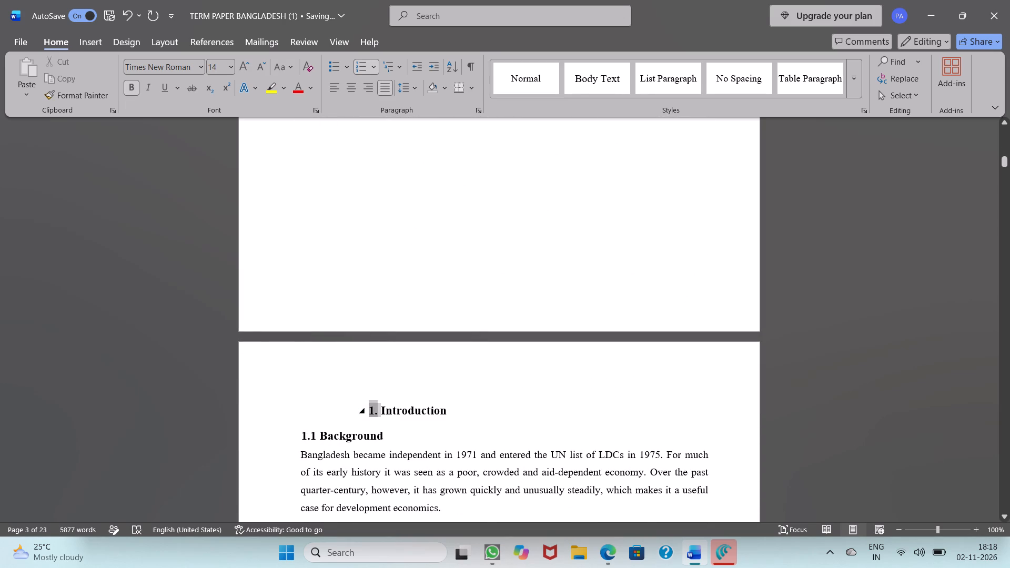
pyautogui.moveTo(439, 408); pyautogui.dragTo(392, 414)
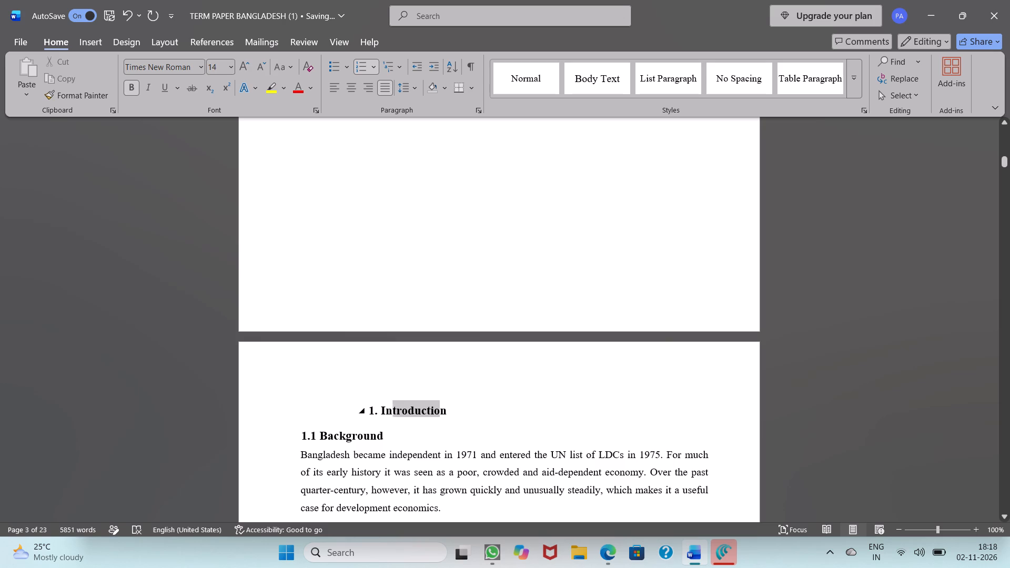
pyautogui.moveTo(392, 414); pyautogui.dragTo(378, 415)
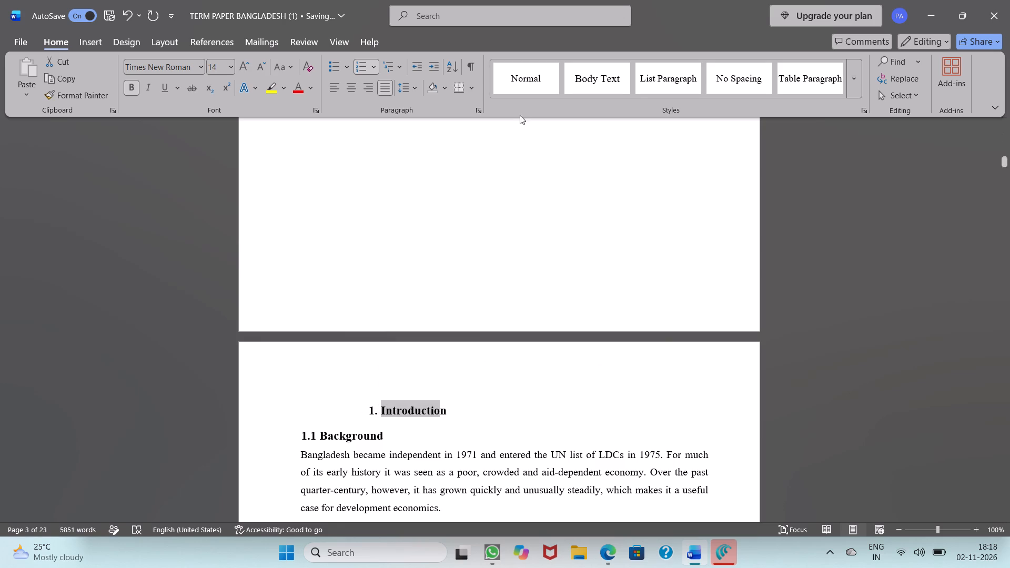
pyautogui.click(528, 90)
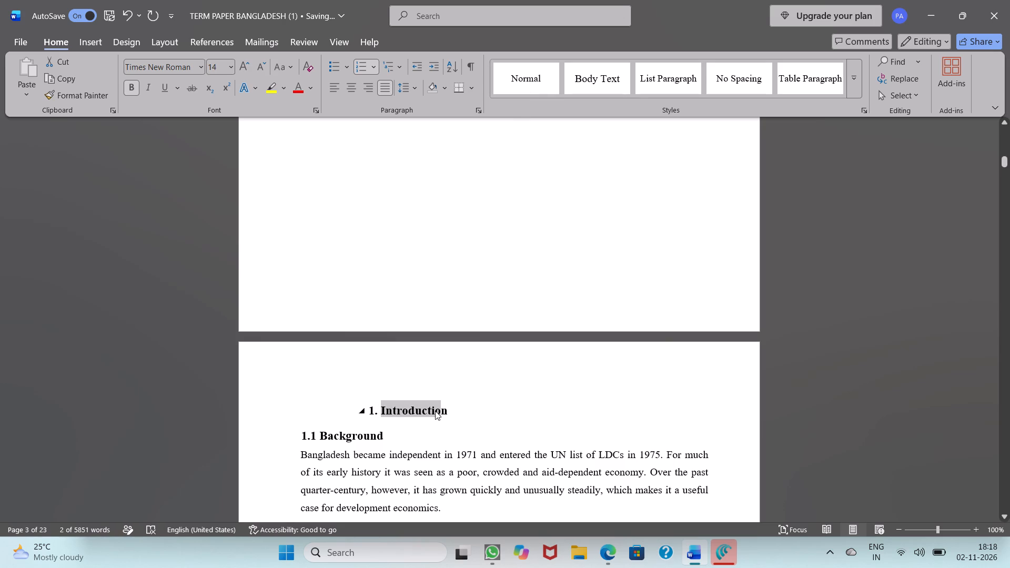
pyautogui.click(382, 412)
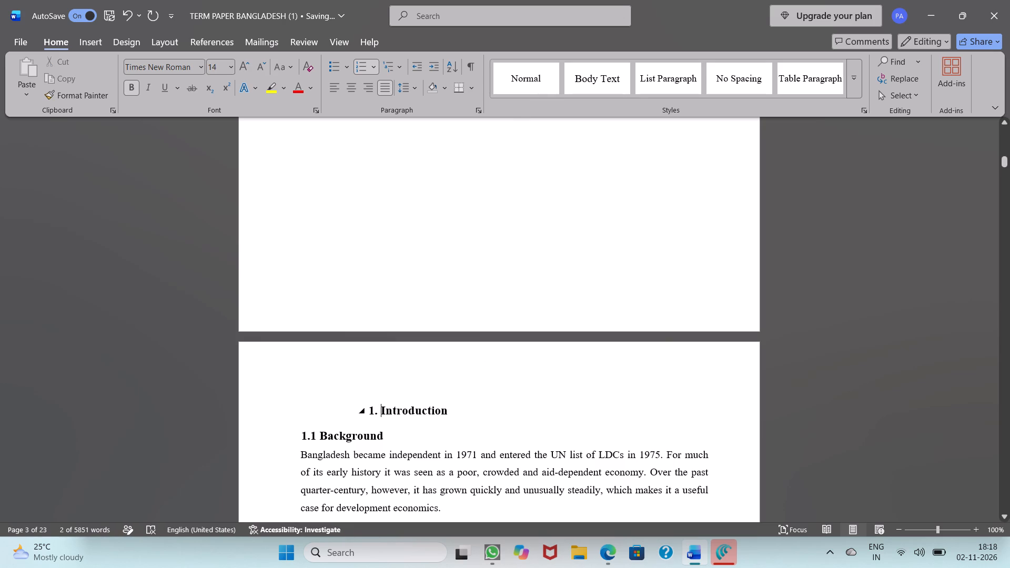
pyautogui.moveTo(453, 413); pyautogui.dragTo(418, 411)
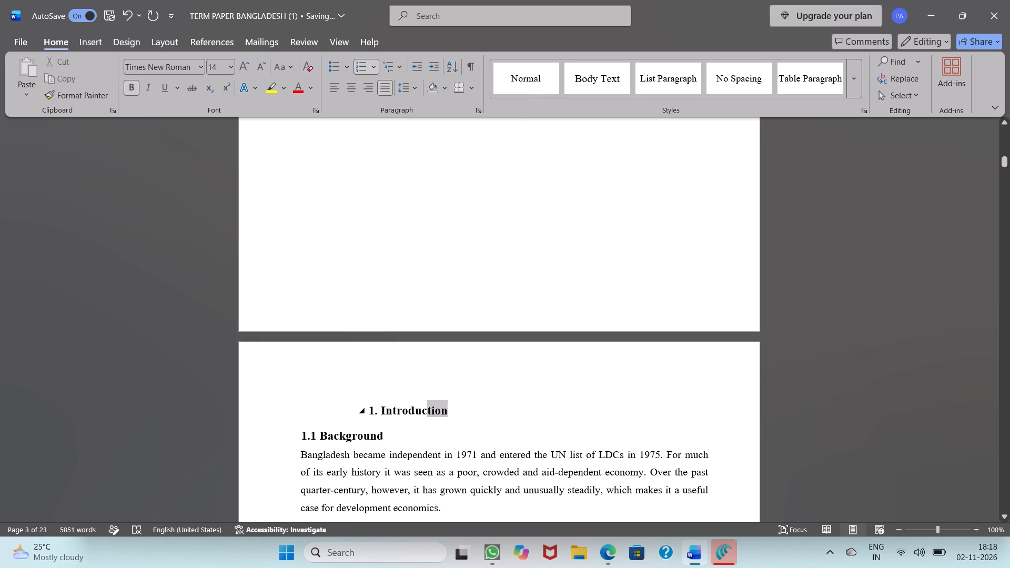
pyautogui.moveTo(418, 411); pyautogui.dragTo(375, 415)
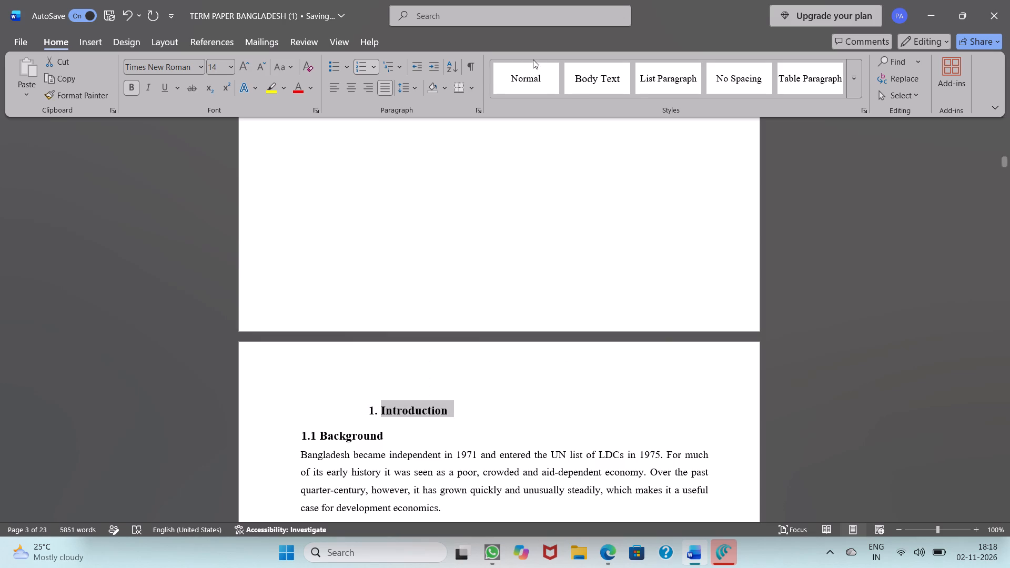
pyautogui.click(528, 80)
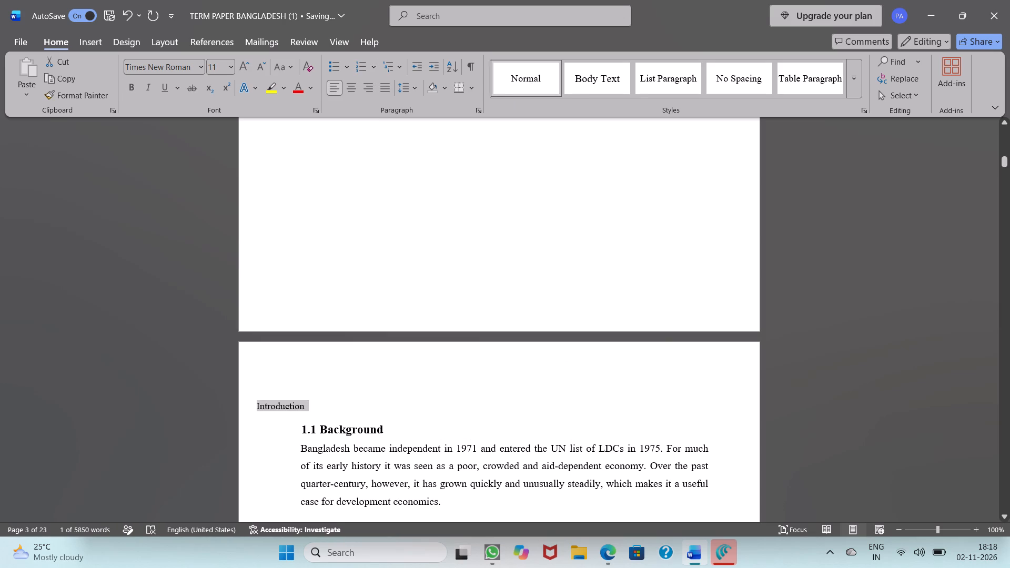
# Format the Introduction heading in bold at font size 14.
pyautogui.click(355, 349)
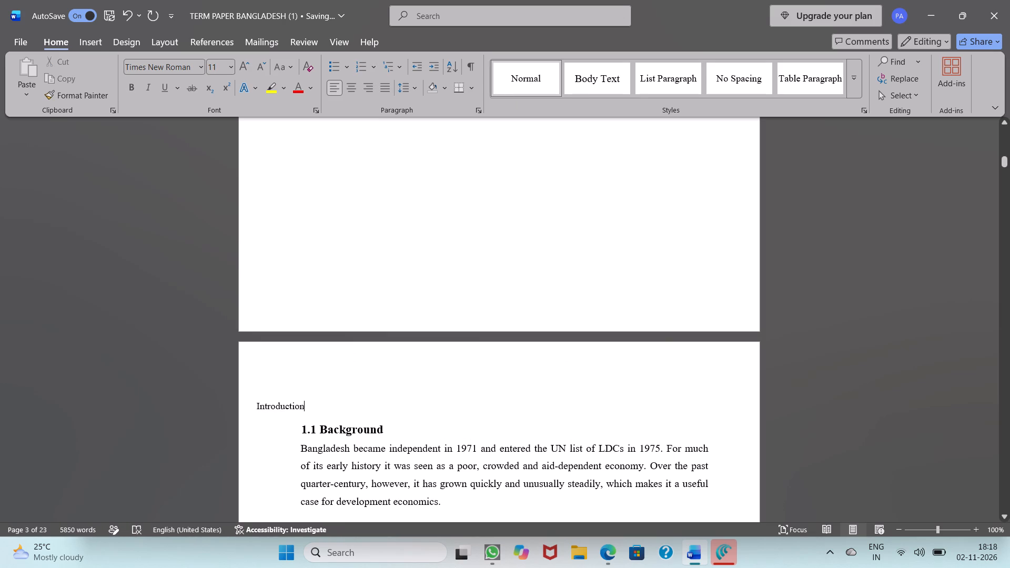
pyautogui.moveTo(254, 405); pyautogui.dragTo(310, 407)
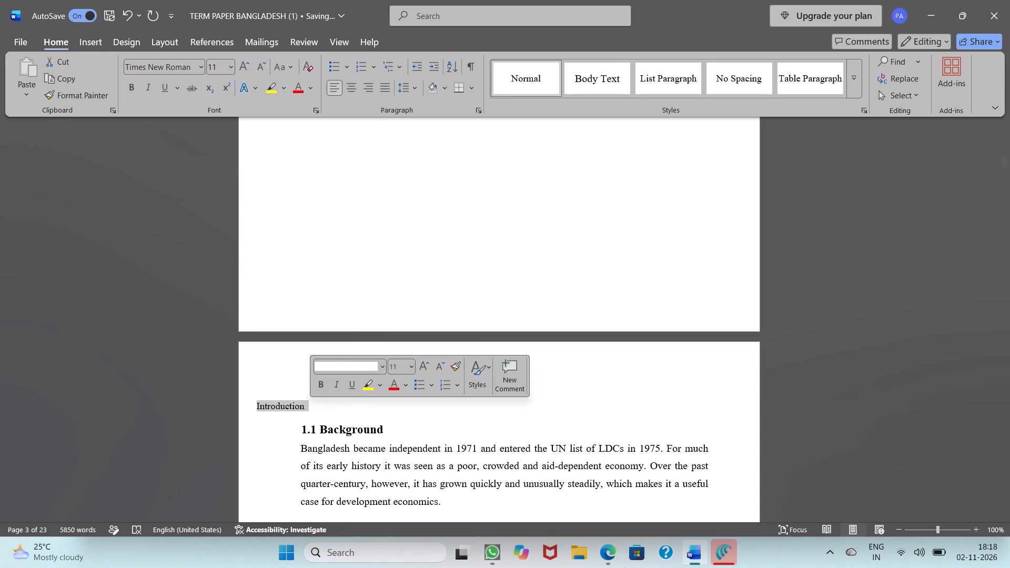
pyautogui.click(414, 368)
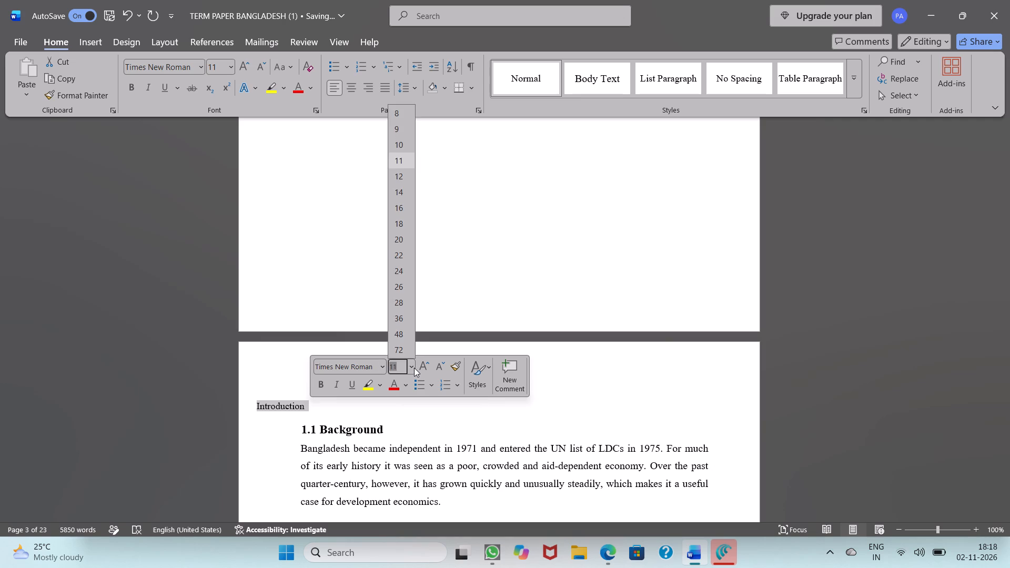
pyautogui.click(402, 195)
pyautogui.click(322, 390)
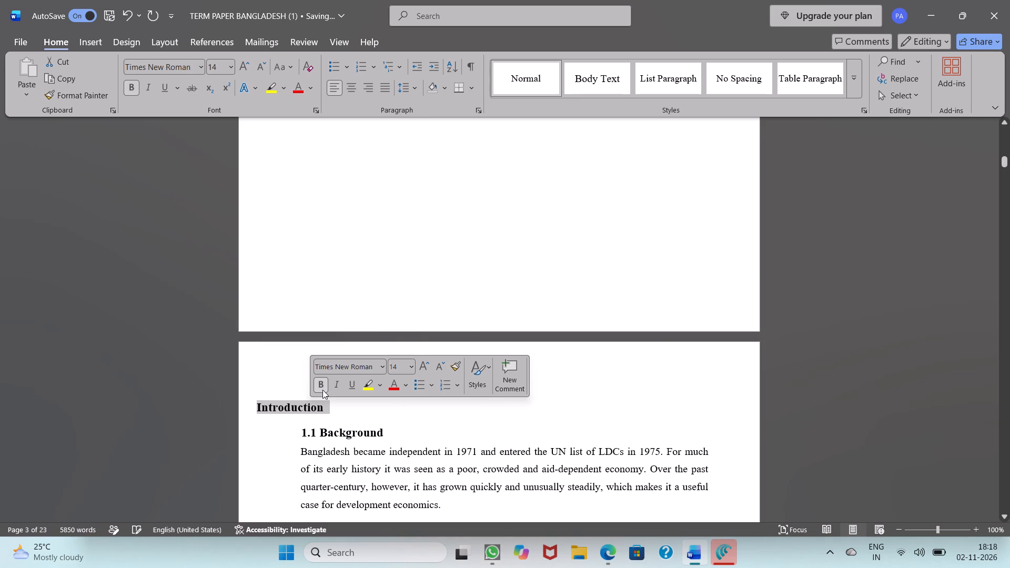
# Indent the Introduction heading with leading spaces to line it up with the 1.1 Background heading.
pyautogui.click(257, 410)
pyautogui.press('space')
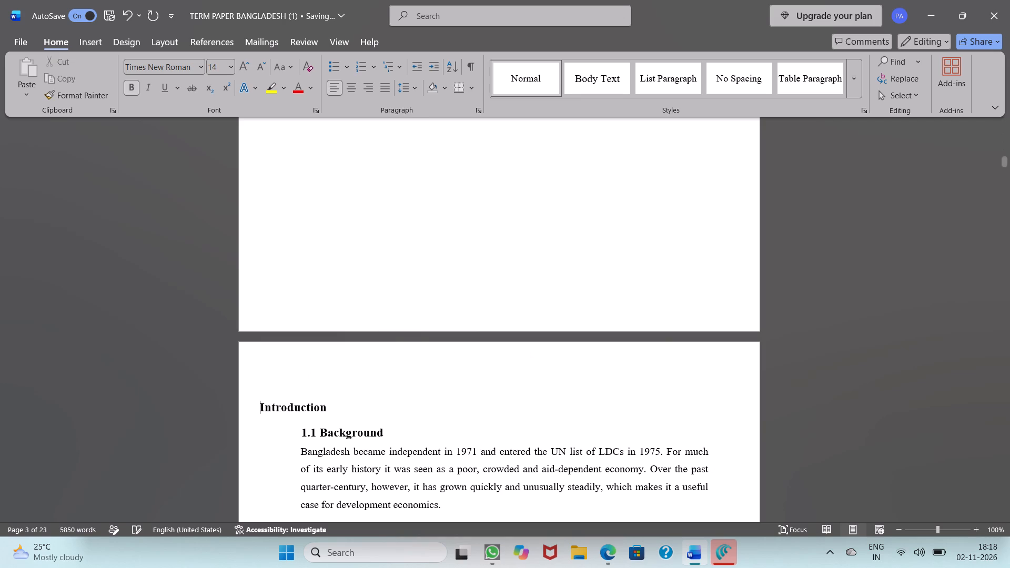
pyautogui.press('space')
pyautogui.press('space')
pyautogui.press('space')
pyautogui.press('space')
pyautogui.press('space')
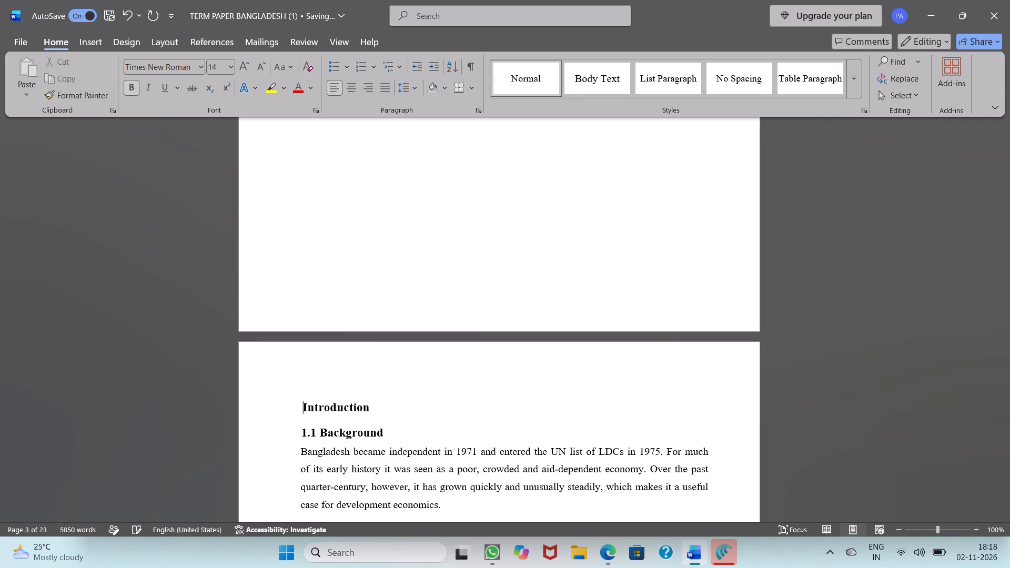
pyautogui.press('space')
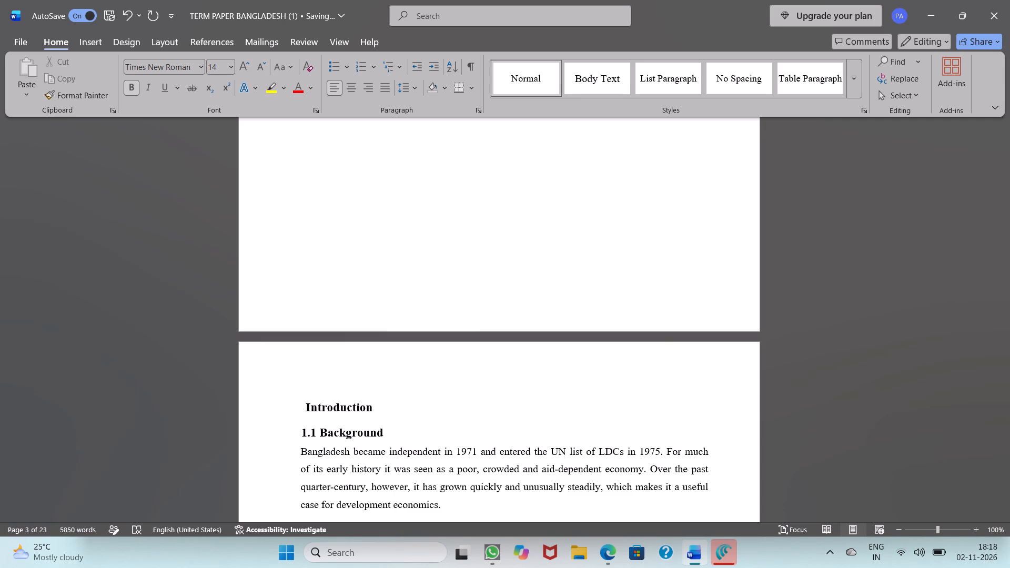
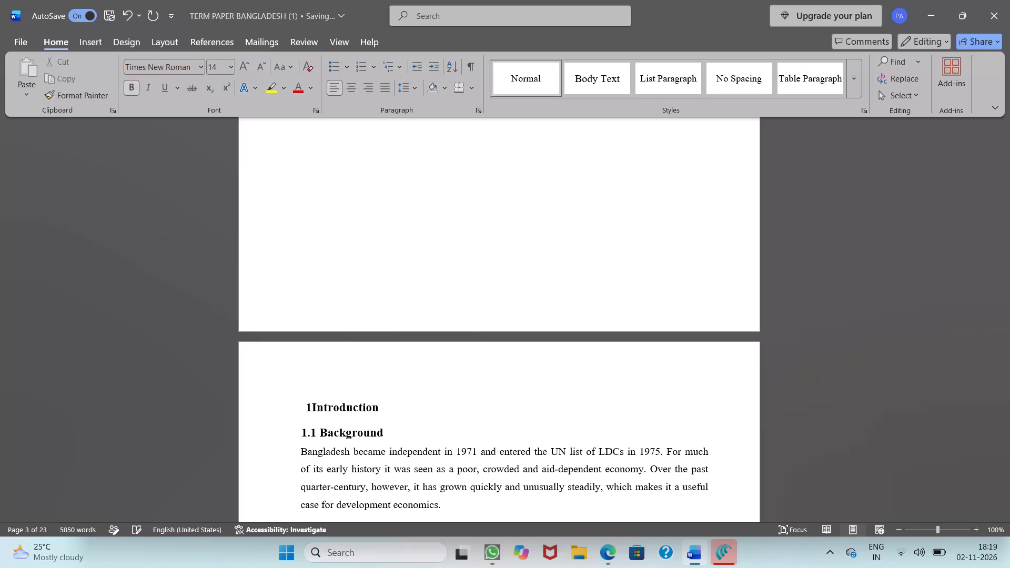
# Add a period after the number 1 in the Introduction heading.
pyautogui.press('.')
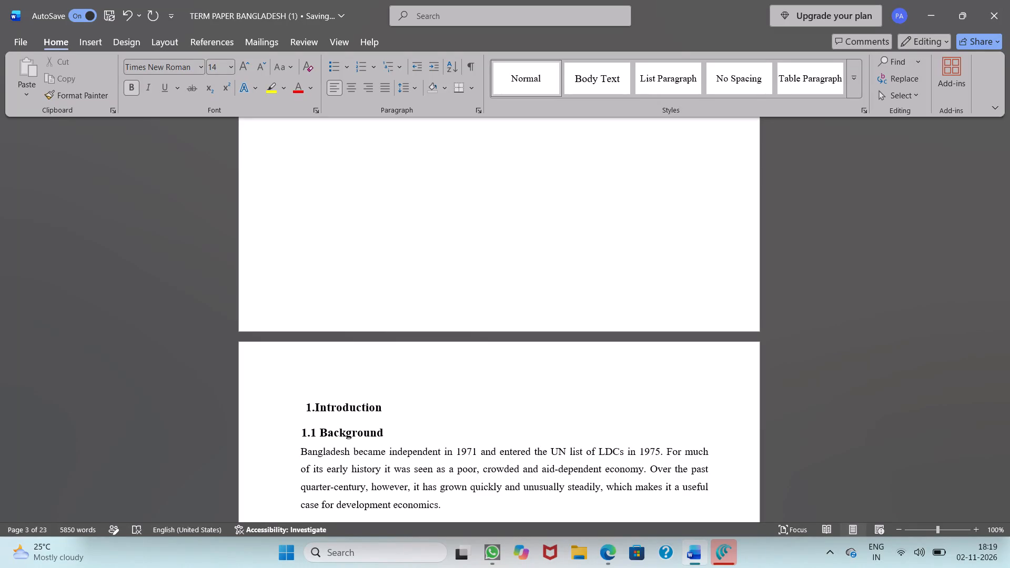
# Trim the leading spaces before the 1.Introduction heading until its number lines up with the body text below.
pyautogui.click(305, 407)
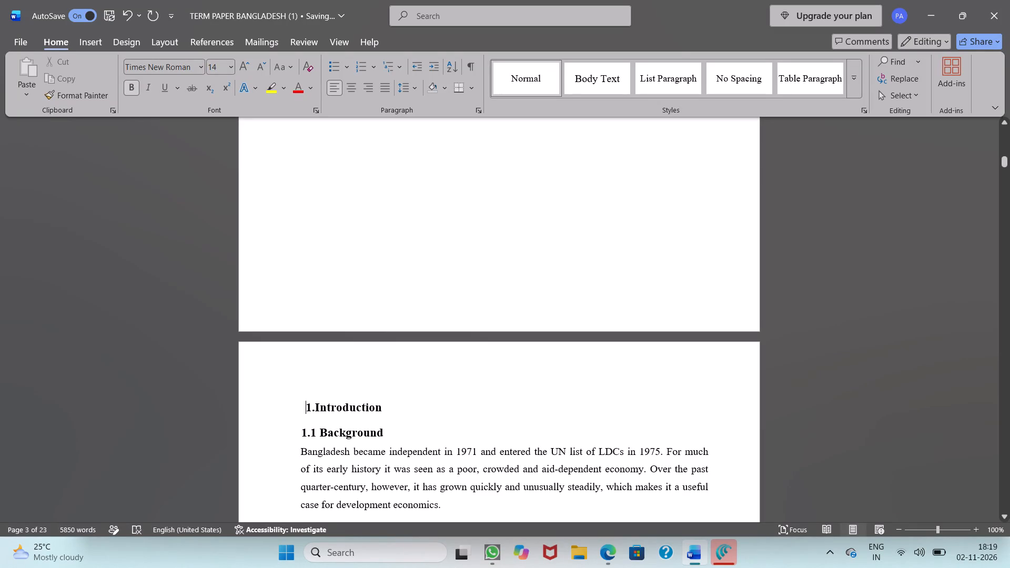
pyautogui.press('BackSpace')
pyautogui.press('BackSpace')
pyautogui.press('space')
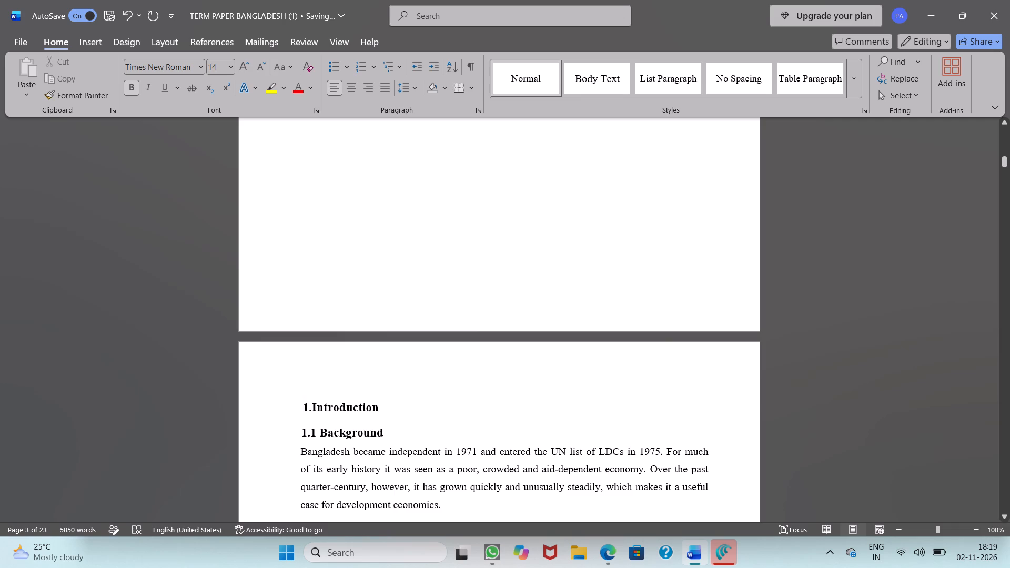
pyautogui.click(297, 433)
pyautogui.scroll(-1, 320, 440)
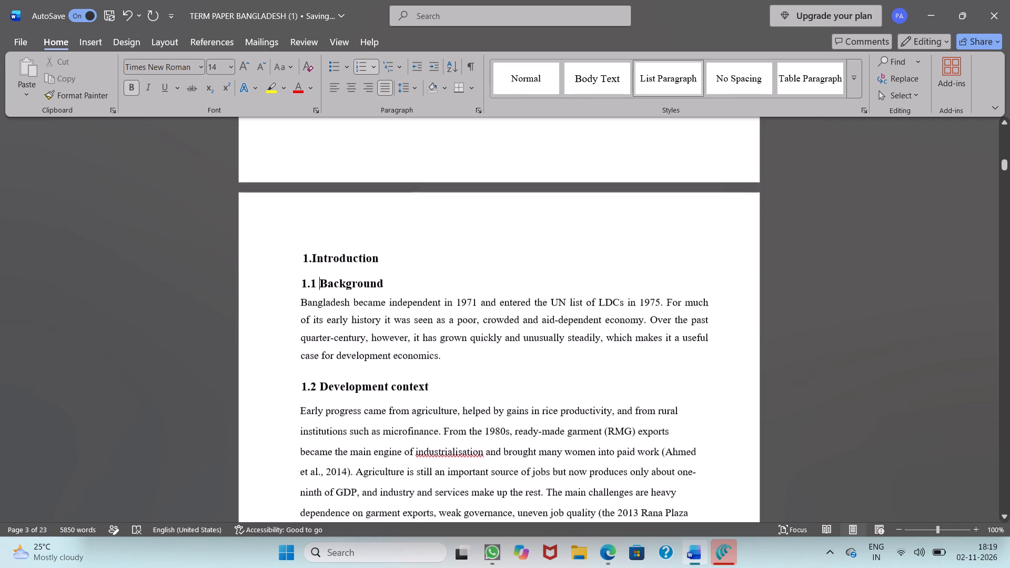
pyautogui.scroll(-1, 320, 440)
pyautogui.click(300, 356)
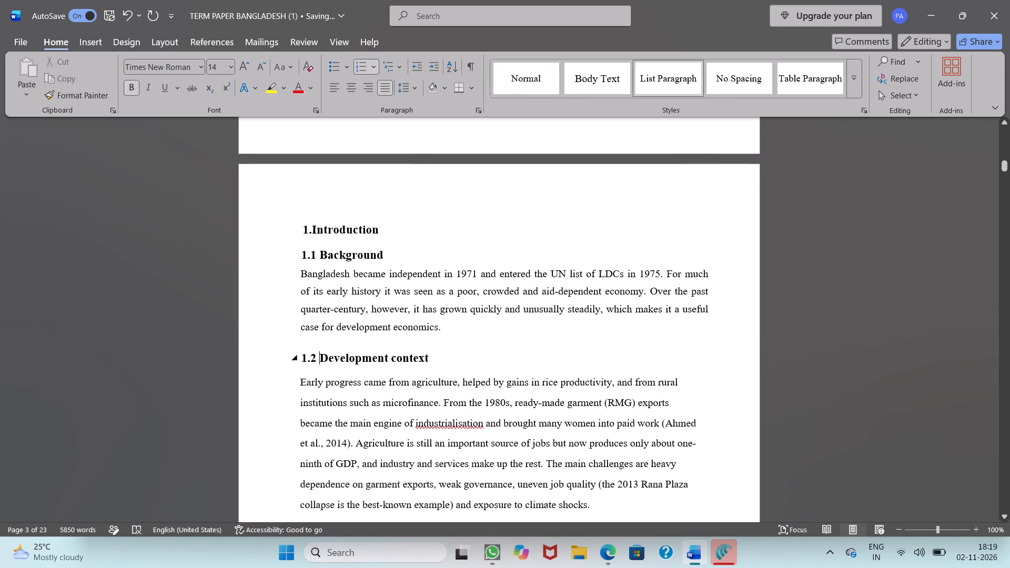
pyautogui.click(298, 250)
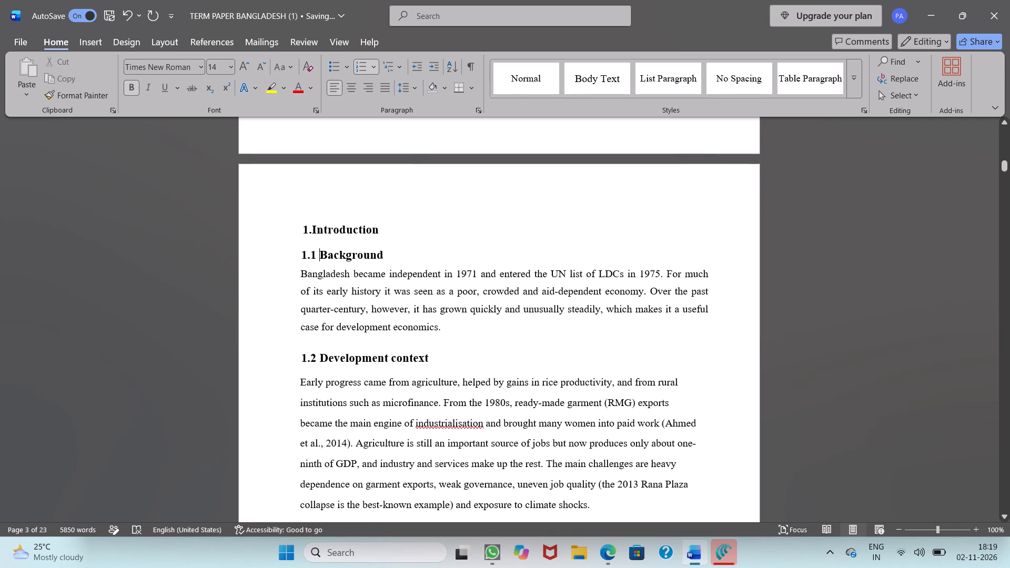
pyautogui.click(300, 255)
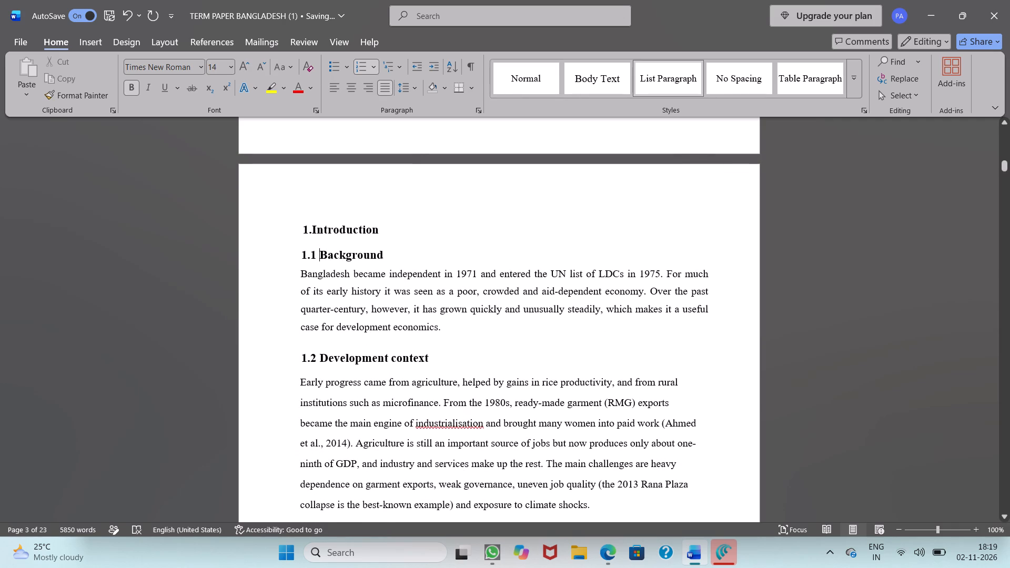
pyautogui.click(298, 228)
pyautogui.press('BackSpace')
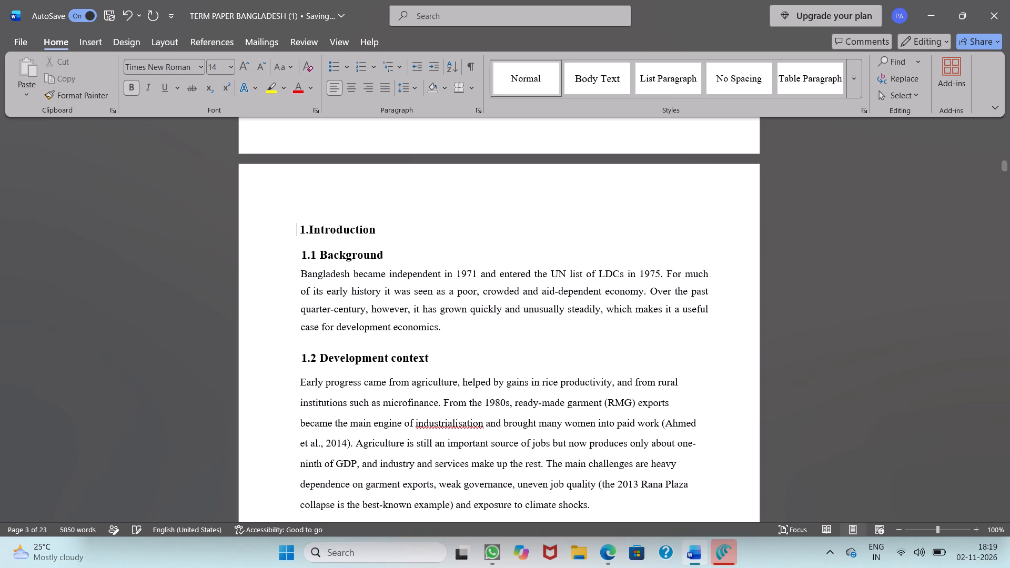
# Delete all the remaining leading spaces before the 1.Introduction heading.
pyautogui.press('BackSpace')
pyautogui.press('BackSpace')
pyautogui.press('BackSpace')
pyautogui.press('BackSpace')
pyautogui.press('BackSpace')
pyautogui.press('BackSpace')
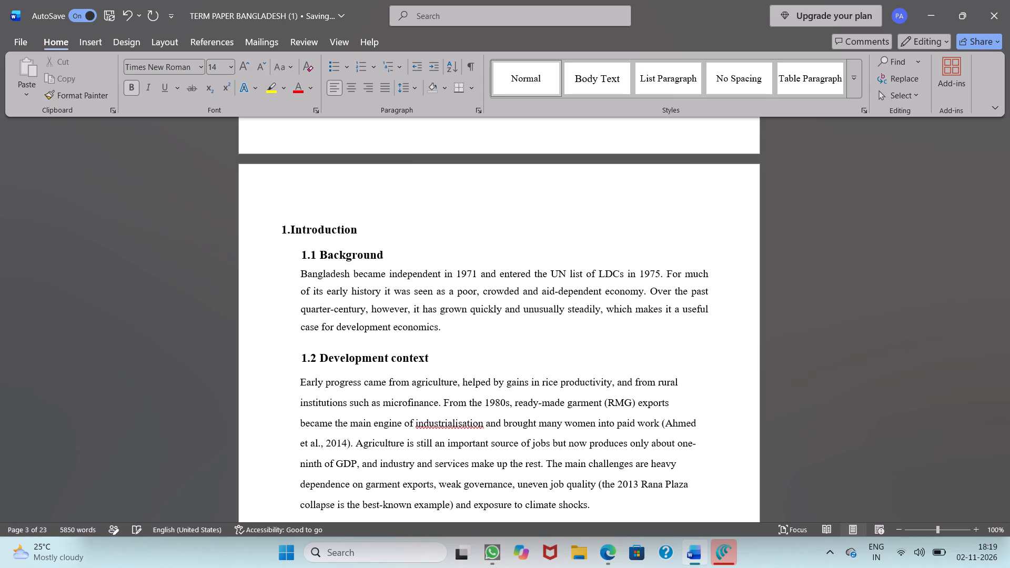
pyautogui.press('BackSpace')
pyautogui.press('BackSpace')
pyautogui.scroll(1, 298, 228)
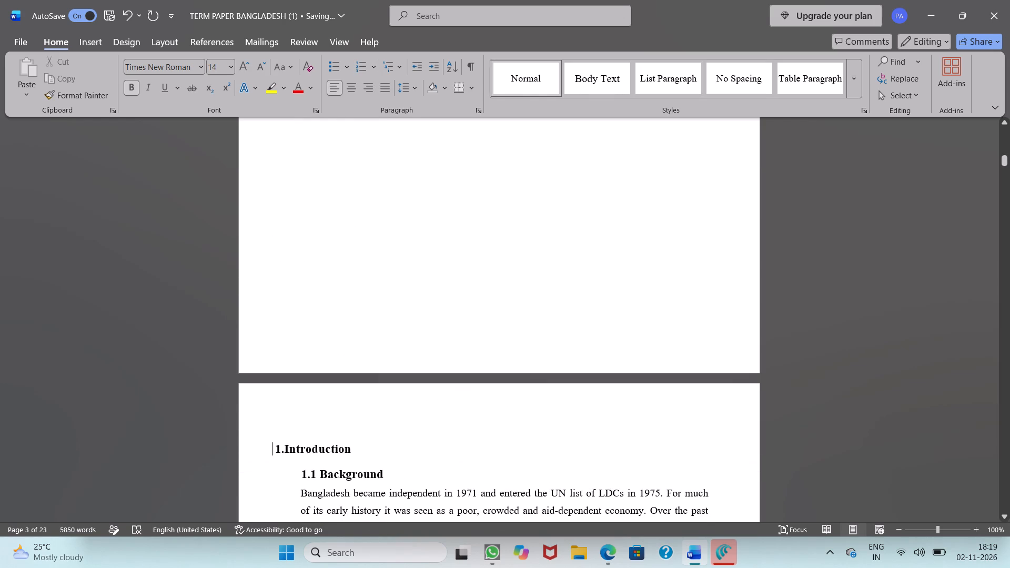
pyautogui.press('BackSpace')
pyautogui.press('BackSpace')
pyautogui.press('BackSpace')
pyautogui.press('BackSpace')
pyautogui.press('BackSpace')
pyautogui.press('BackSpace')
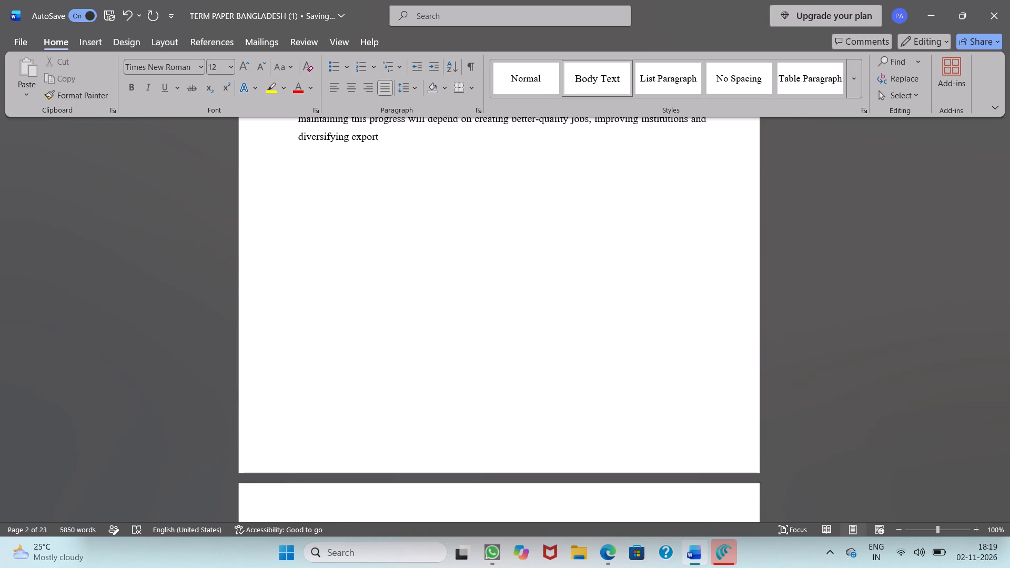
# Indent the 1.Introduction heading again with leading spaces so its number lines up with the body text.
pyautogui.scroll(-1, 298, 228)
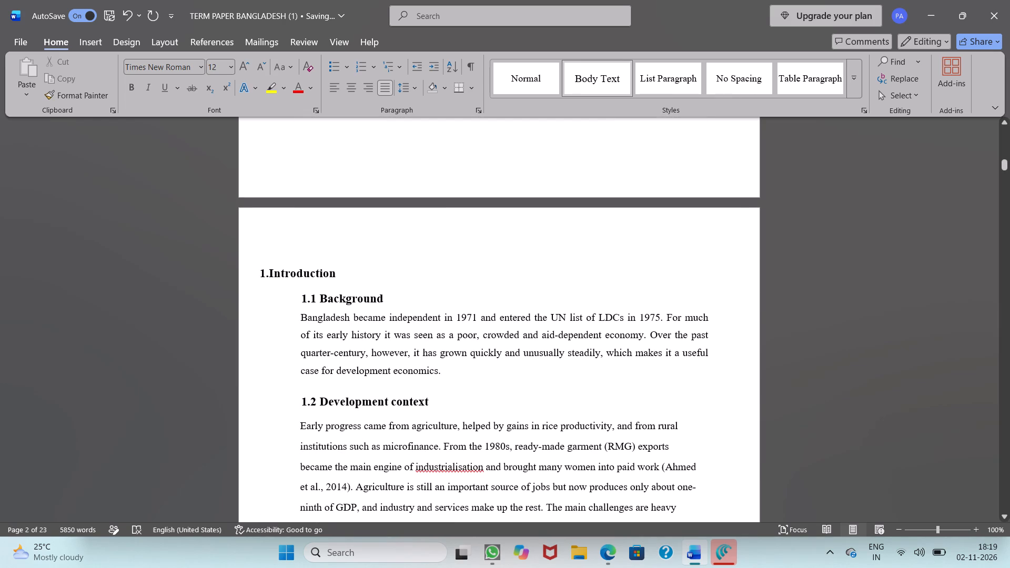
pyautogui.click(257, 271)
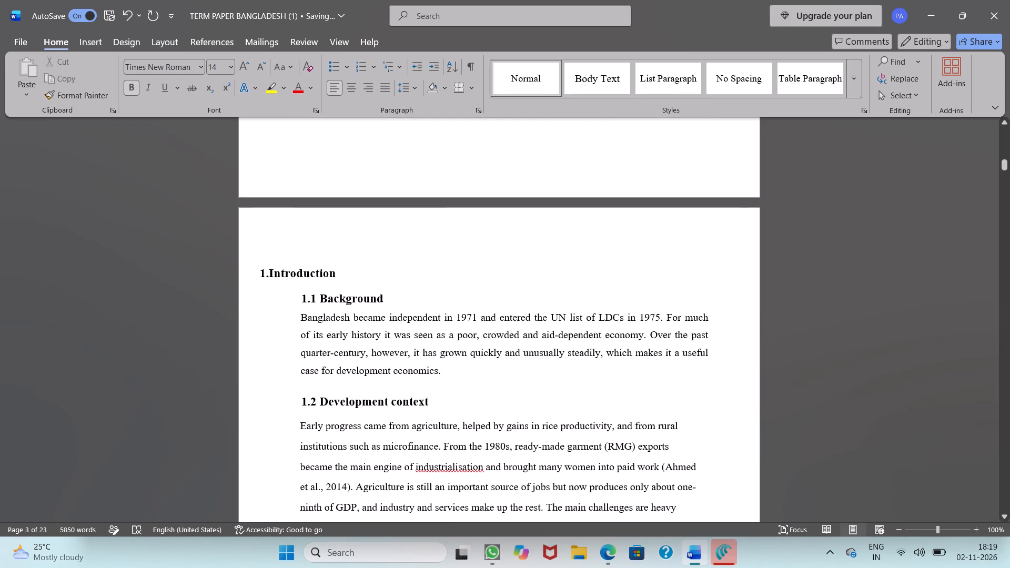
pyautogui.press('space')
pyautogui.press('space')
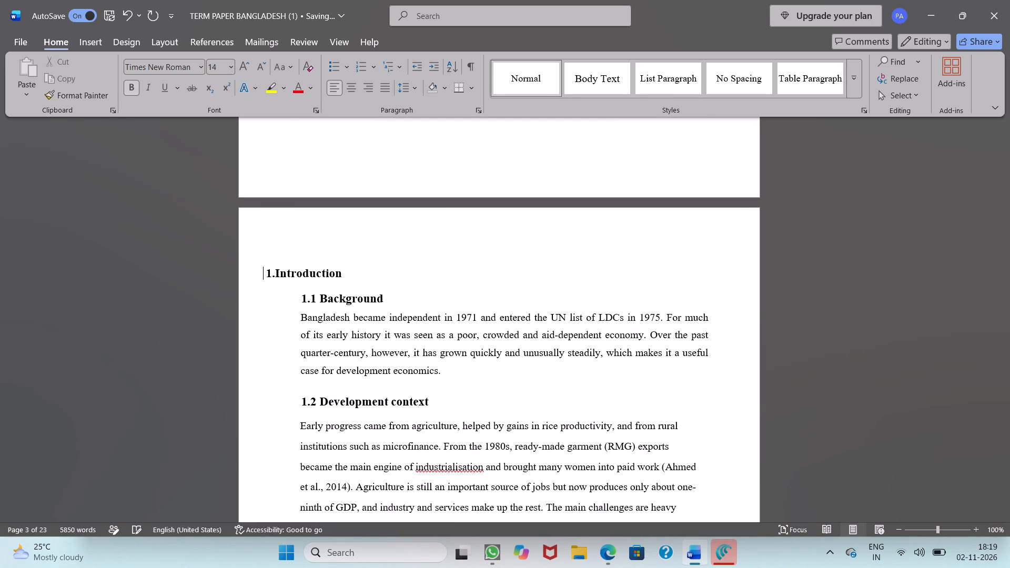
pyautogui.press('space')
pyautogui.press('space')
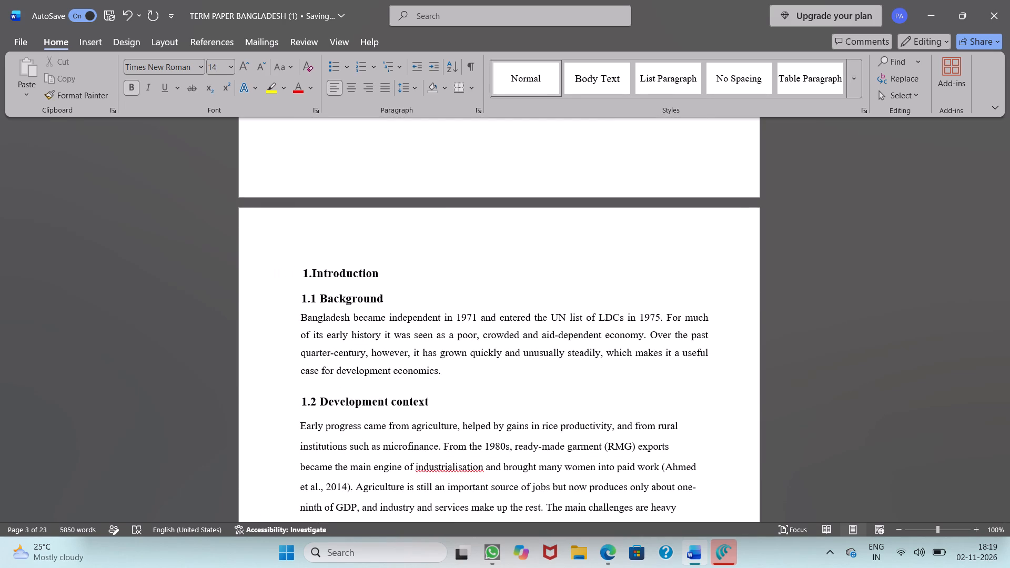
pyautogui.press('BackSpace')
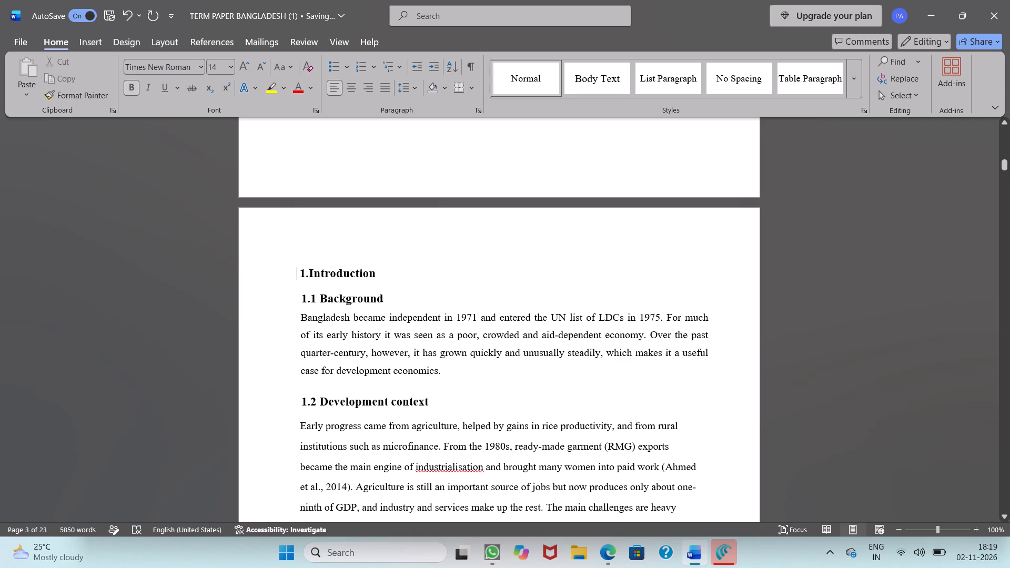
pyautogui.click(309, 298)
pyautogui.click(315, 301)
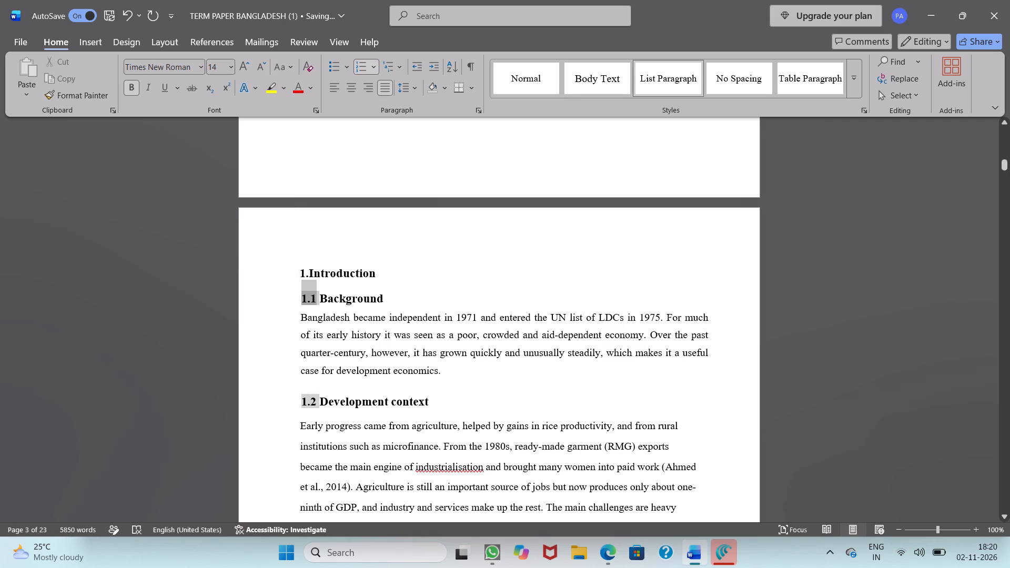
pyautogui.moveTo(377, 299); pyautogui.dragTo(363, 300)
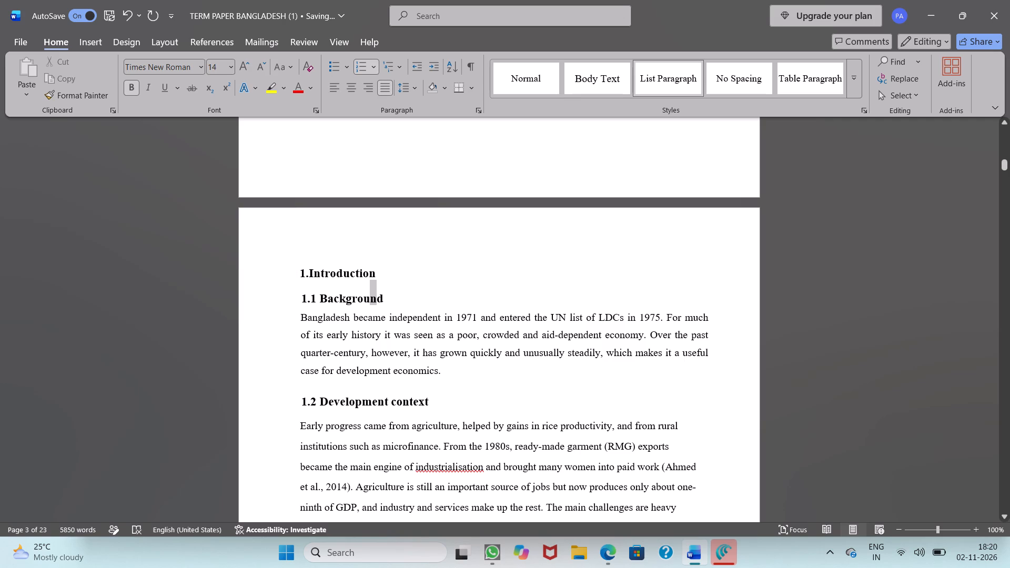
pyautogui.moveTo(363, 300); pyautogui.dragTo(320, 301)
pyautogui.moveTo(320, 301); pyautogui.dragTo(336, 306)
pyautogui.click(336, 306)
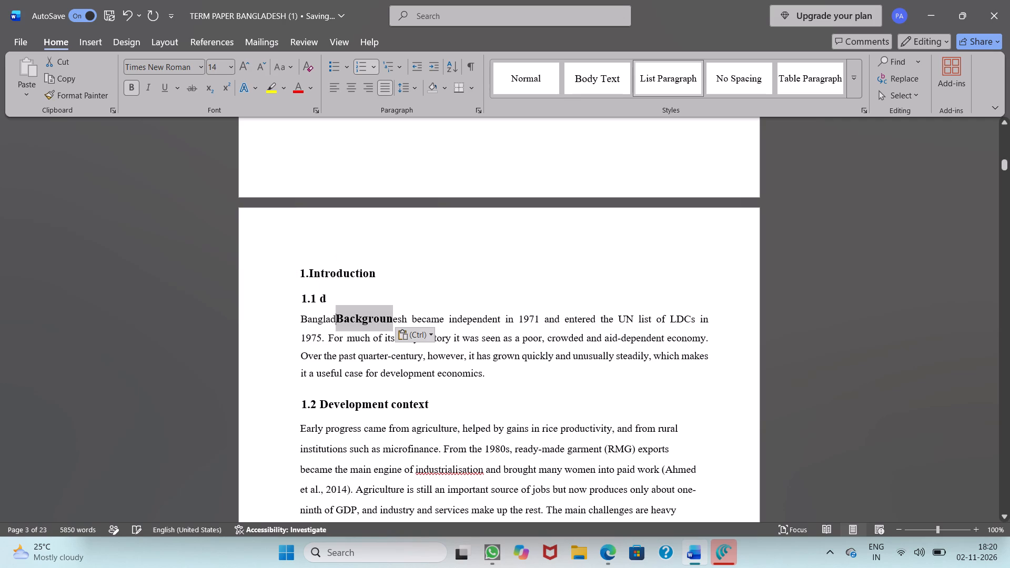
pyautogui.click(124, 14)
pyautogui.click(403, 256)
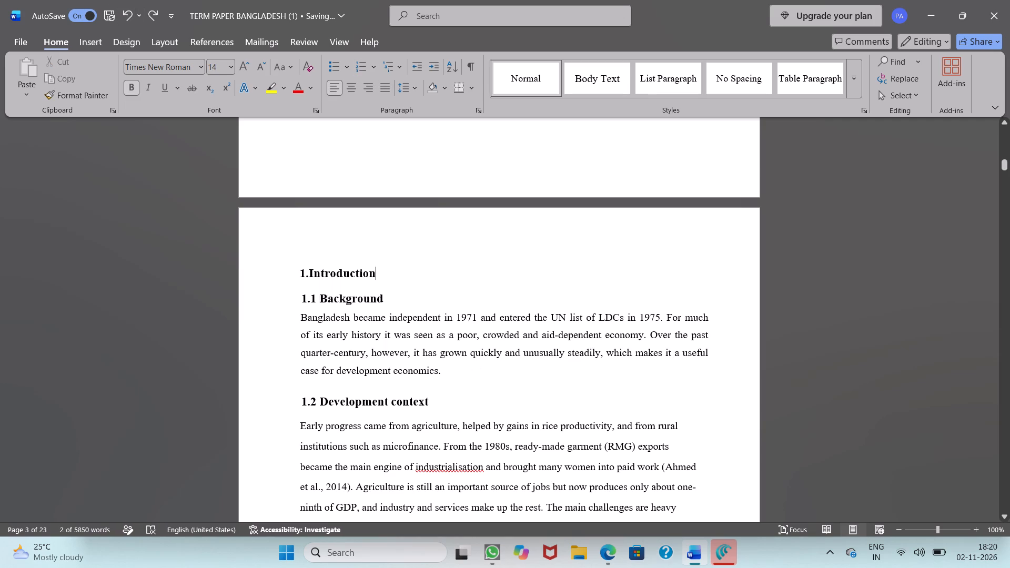
# Apply the Normal style to all the text from the Abstract heading through the end of the document.
pyautogui.scroll(5, 403, 256)
pyautogui.scroll(-4, 403, 256)
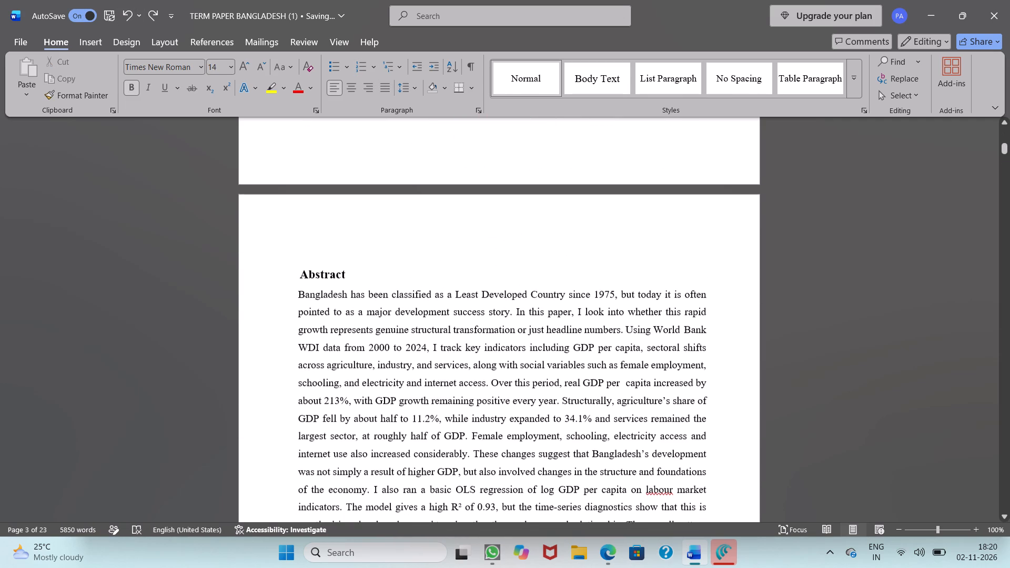
pyautogui.moveTo(300, 268); pyautogui.dragTo(335, 394)
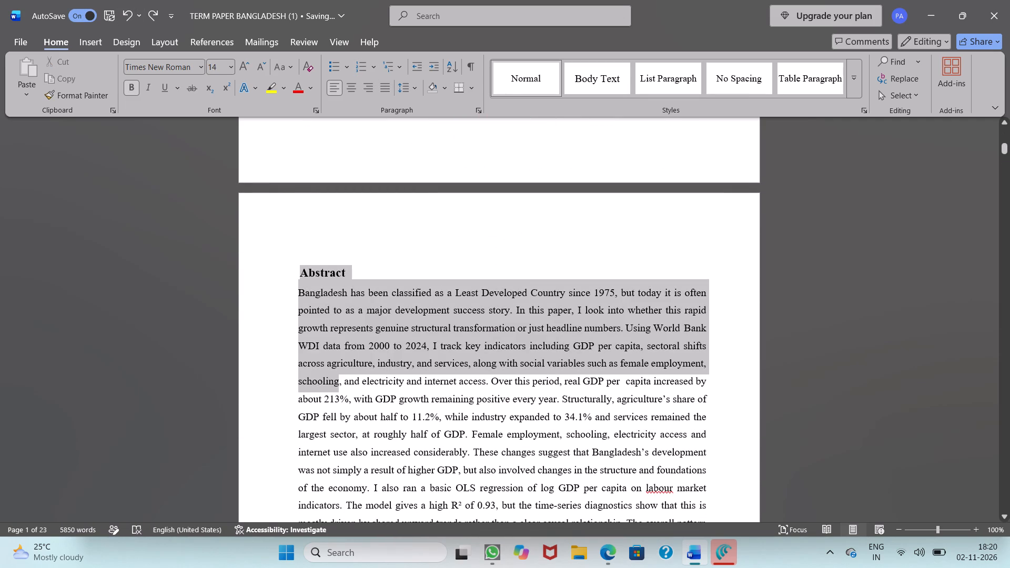
pyautogui.moveTo(335, 394); pyautogui.dragTo(476, 560)
pyautogui.scroll(1, 343, 428)
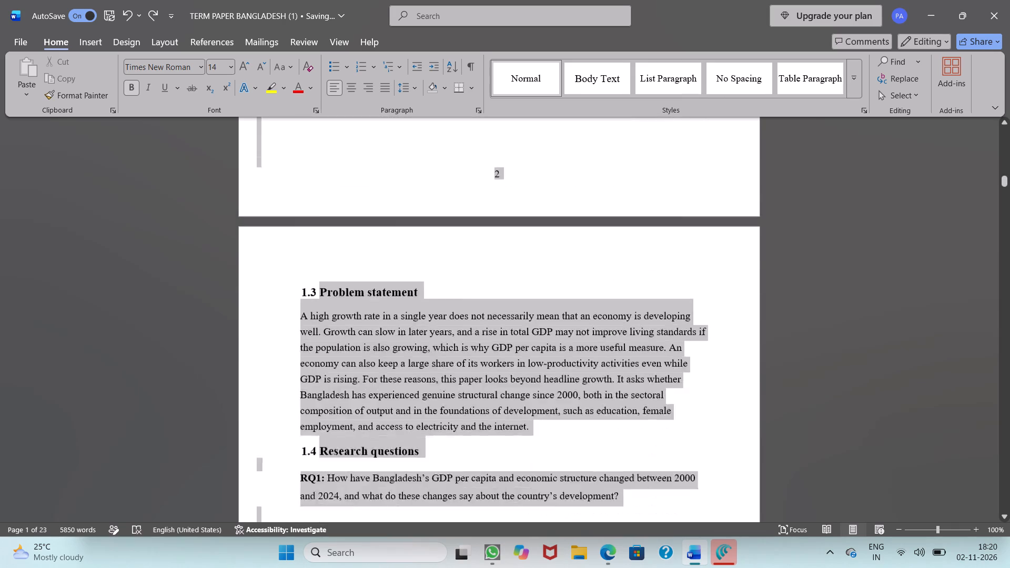
pyautogui.moveTo(476, 560); pyautogui.dragTo(531, 530)
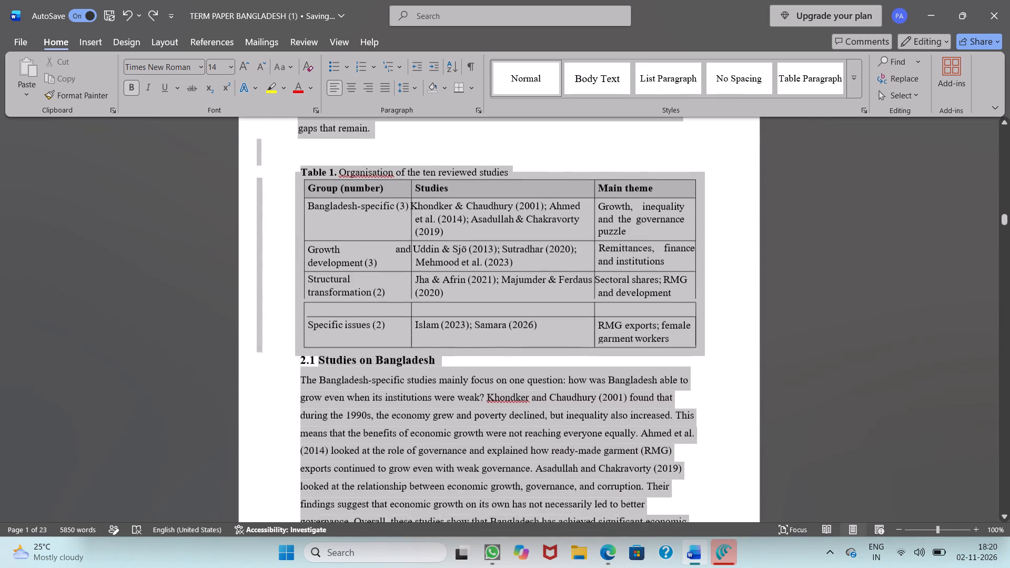
pyautogui.moveTo(531, 530); pyautogui.dragTo(527, 567)
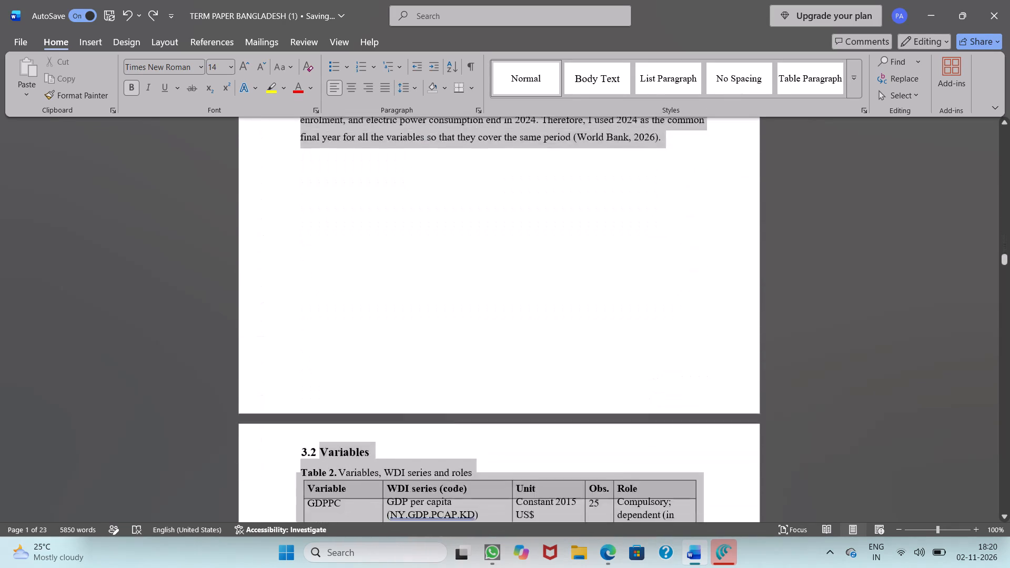
pyautogui.moveTo(527, 567); pyautogui.dragTo(534, 556)
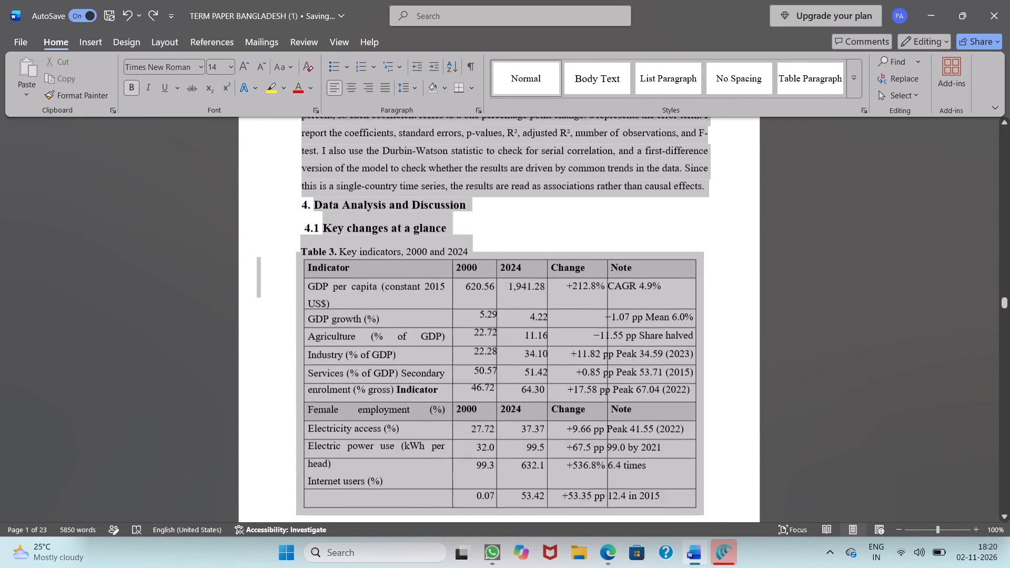
pyautogui.moveTo(534, 556); pyautogui.dragTo(534, 561)
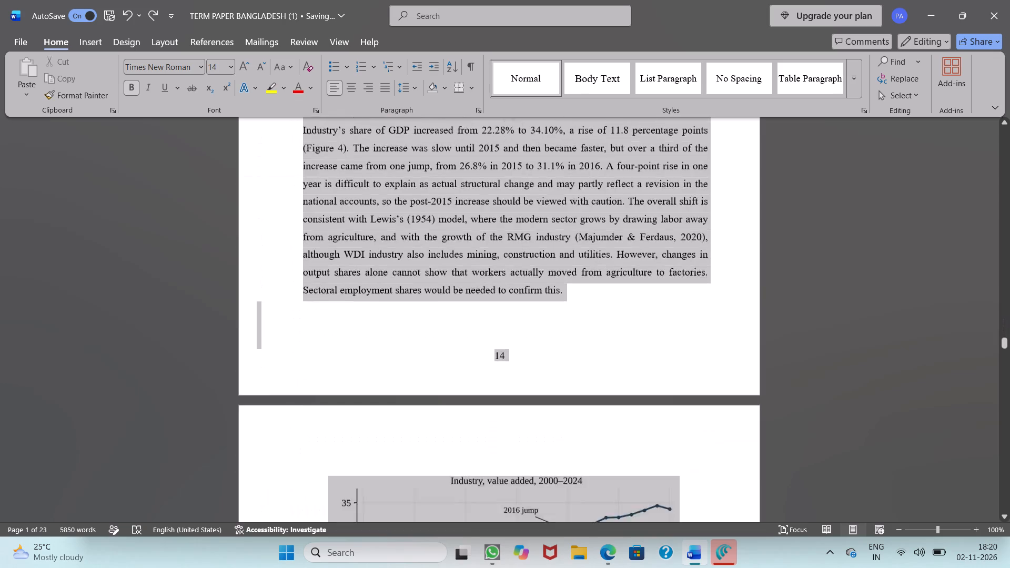
pyautogui.moveTo(534, 561); pyautogui.dragTo(534, 561)
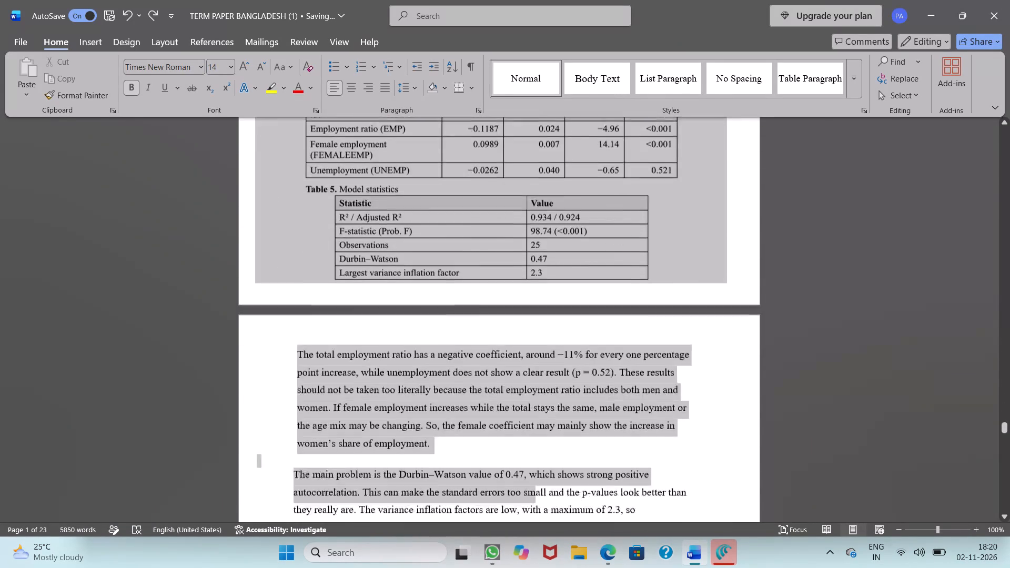
pyautogui.moveTo(534, 561); pyautogui.dragTo(534, 562)
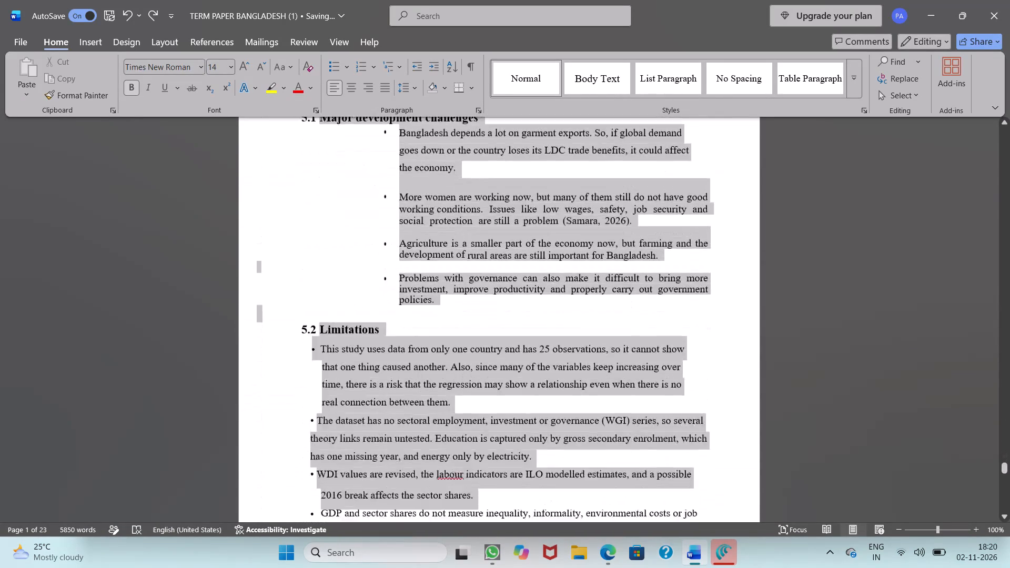
pyautogui.moveTo(534, 562); pyautogui.dragTo(534, 563)
pyautogui.click(529, 82)
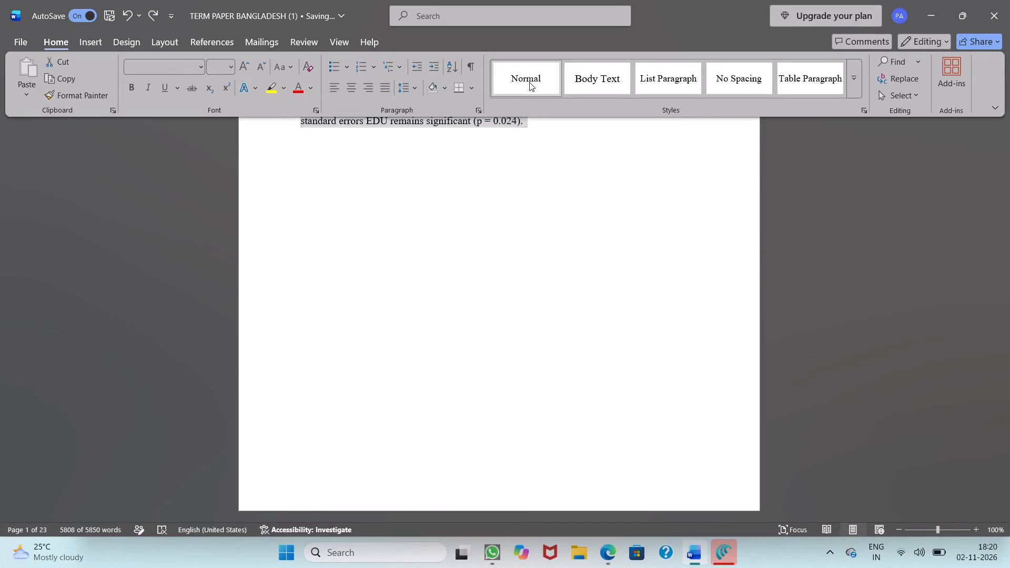
# Undo the Normal style applied to the text from the Abstract heading through the end of the document.
pyautogui.scroll(2, 555, 261)
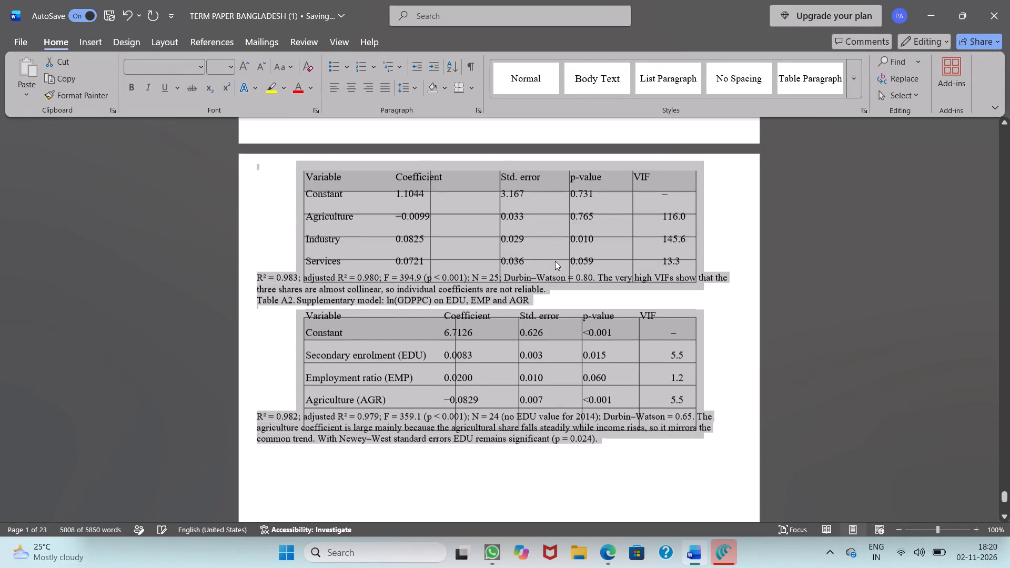
pyautogui.scroll(1, 555, 261)
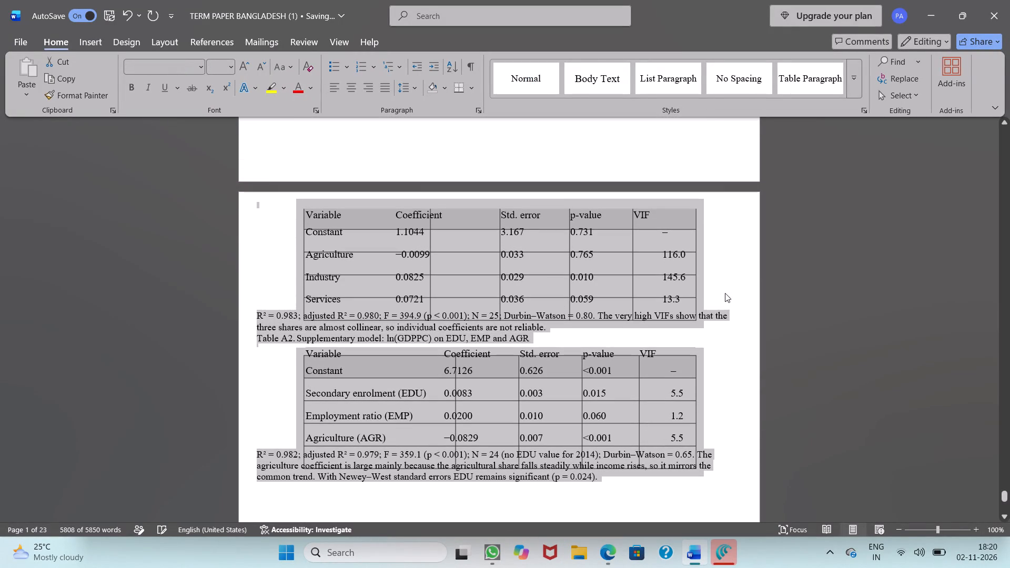
pyautogui.click(775, 298)
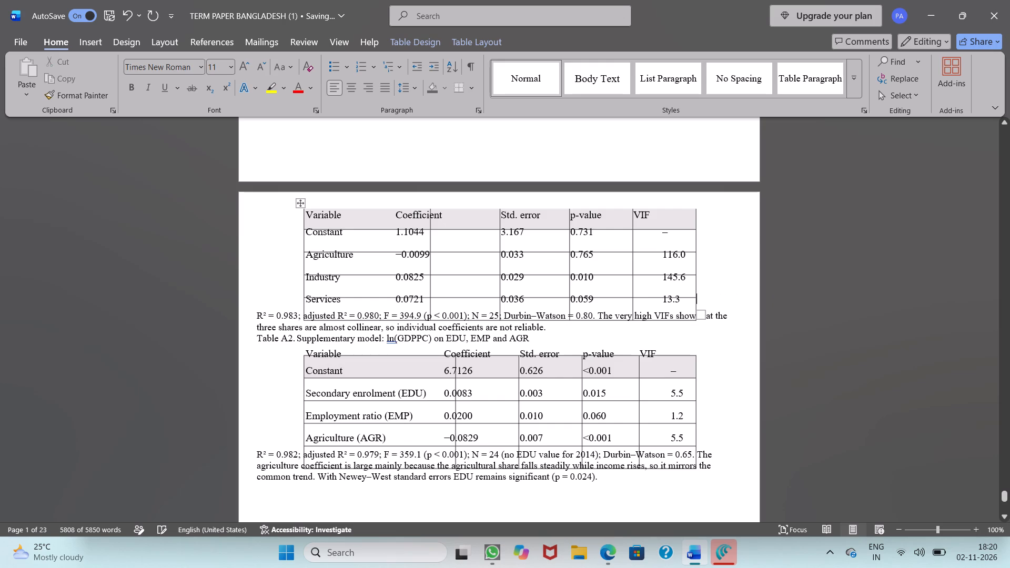
pyautogui.scroll(3, 410, 77)
pyautogui.scroll(2, 407, 271)
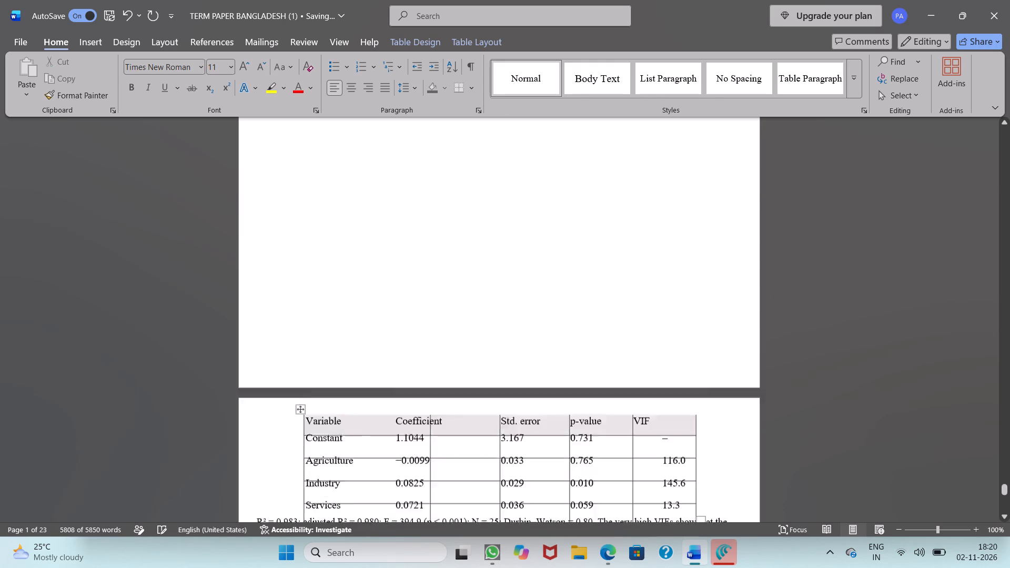
pyautogui.scroll(2, 407, 271)
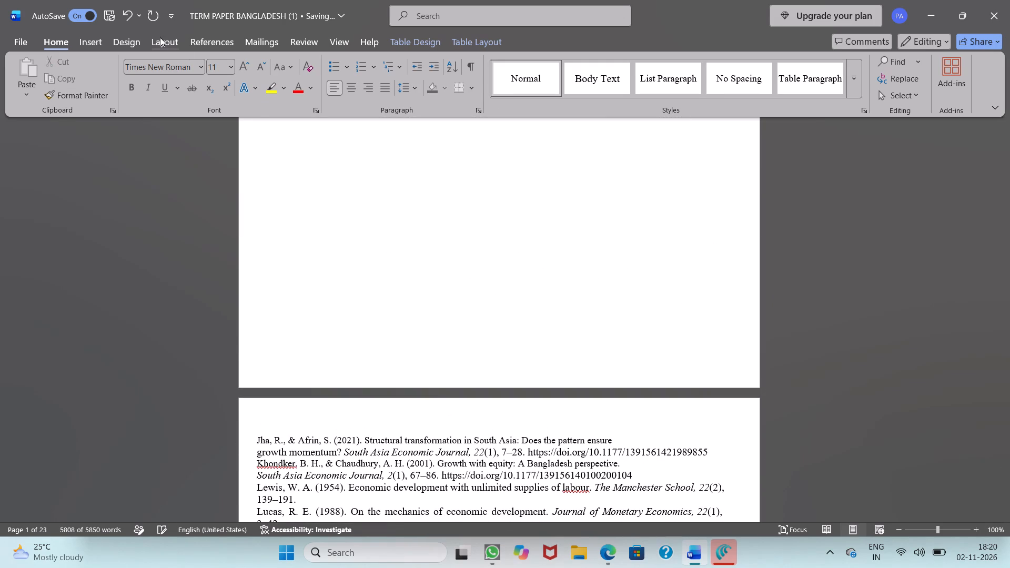
pyautogui.click(125, 11)
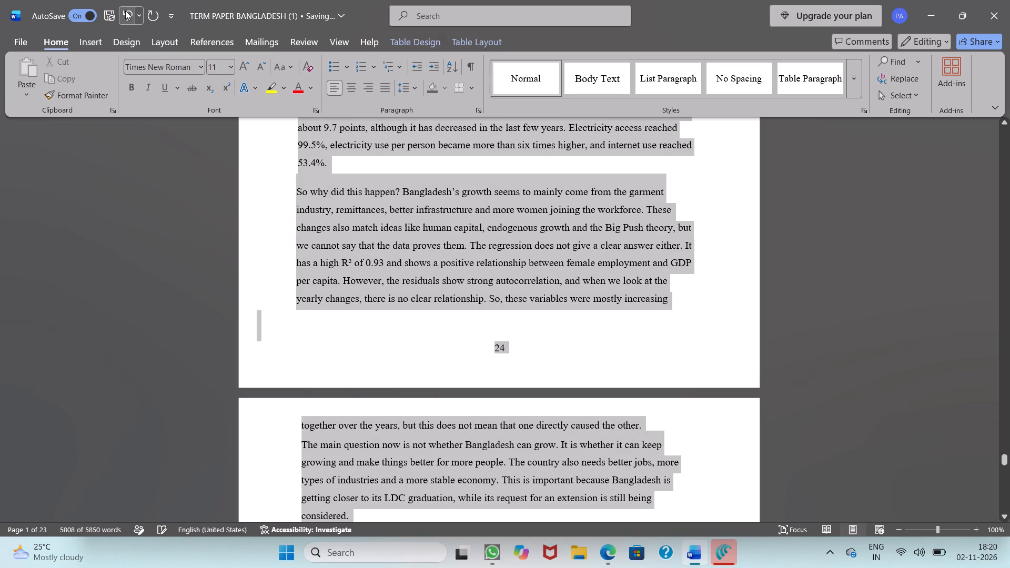
# Review the formatting of the headings, body text, references and tables from the document's end back to the Abstract heading.
pyautogui.scroll(-6, 321, 212)
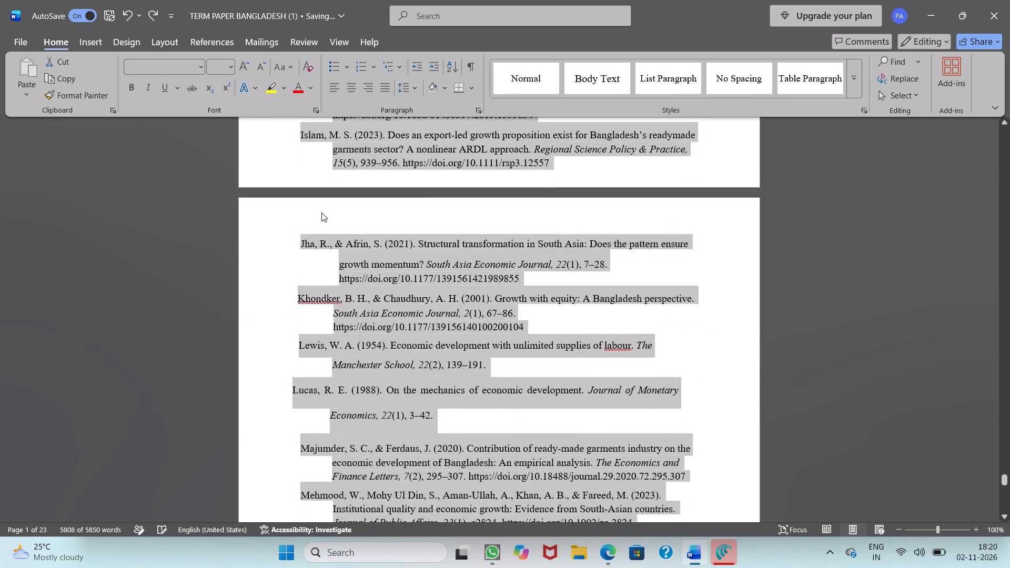
pyautogui.scroll(-6, 321, 212)
pyautogui.scroll(1, 321, 212)
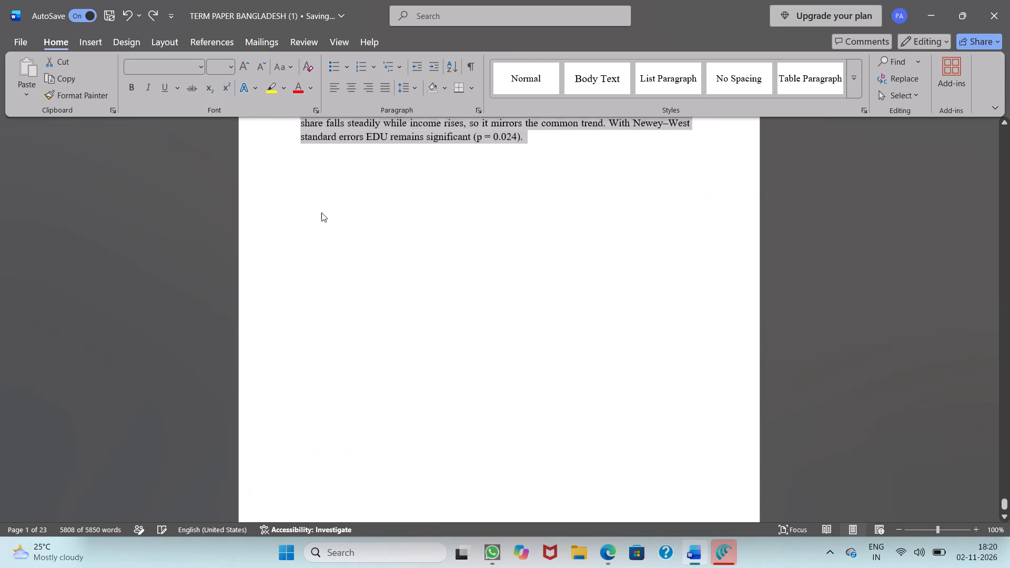
pyautogui.scroll(1, 321, 212)
pyautogui.click(539, 292)
pyautogui.scroll(1, 539, 292)
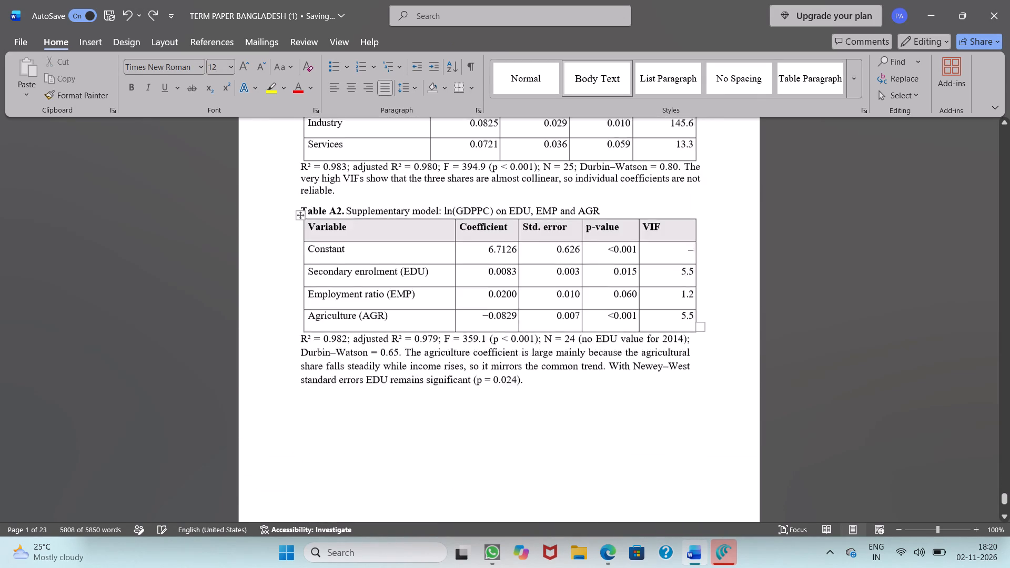
pyautogui.scroll(1, 539, 292)
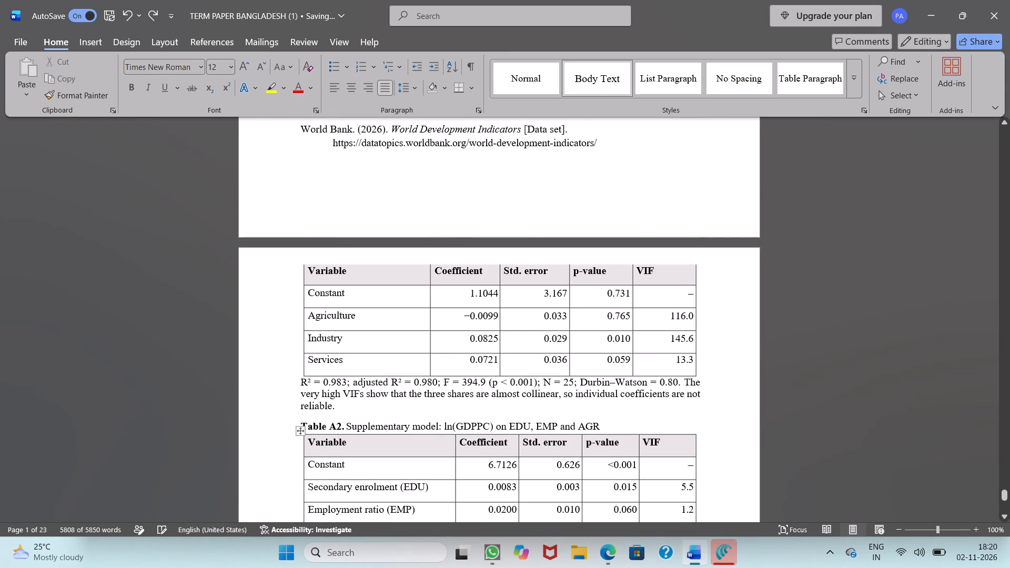
pyautogui.scroll(7, 539, 292)
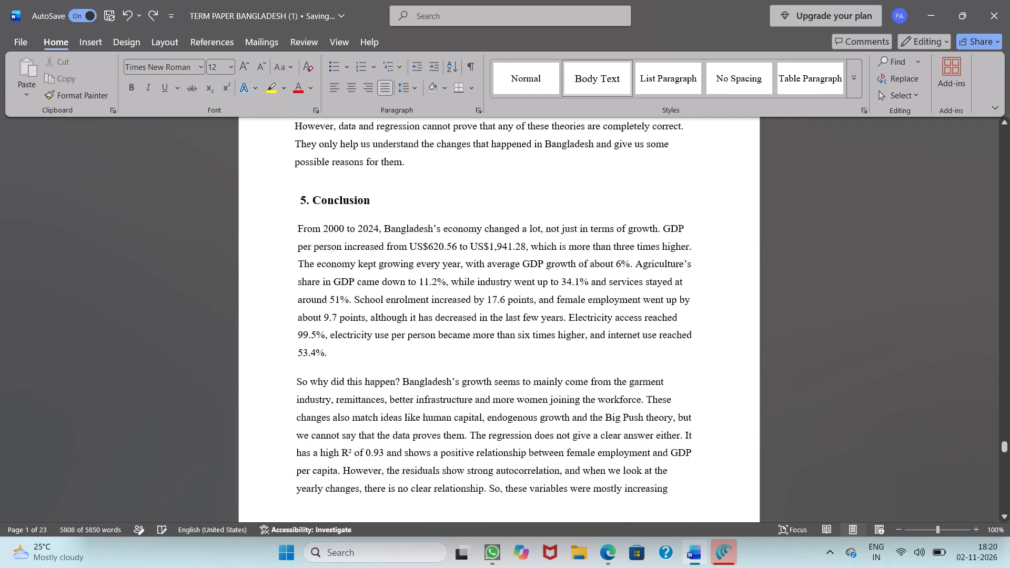
pyautogui.scroll(4, 539, 292)
pyautogui.scroll(20, 539, 292)
pyautogui.scroll(20, 539, 292)
pyautogui.scroll(11, 539, 292)
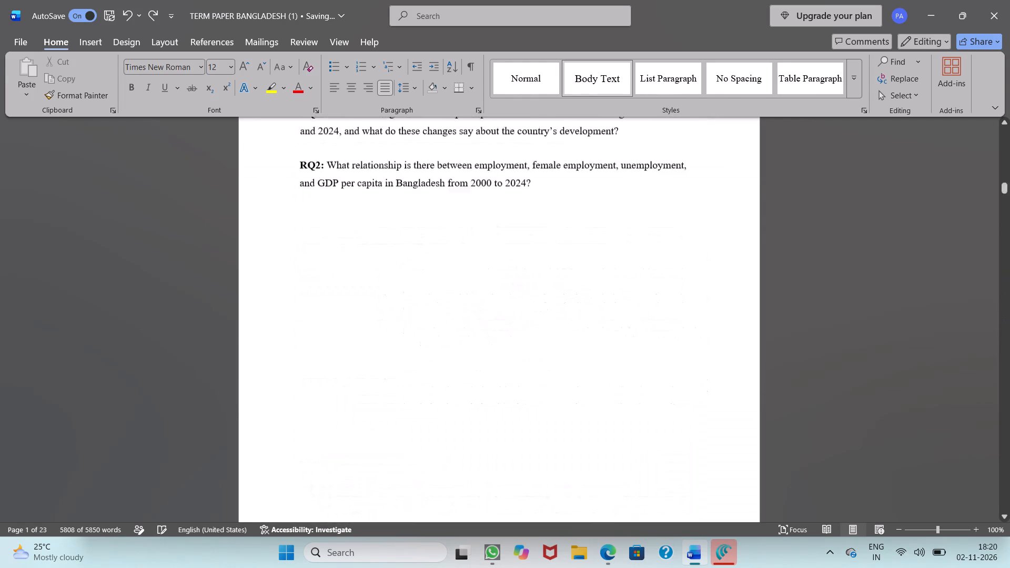
pyautogui.scroll(18, 539, 292)
pyautogui.scroll(-5, 539, 292)
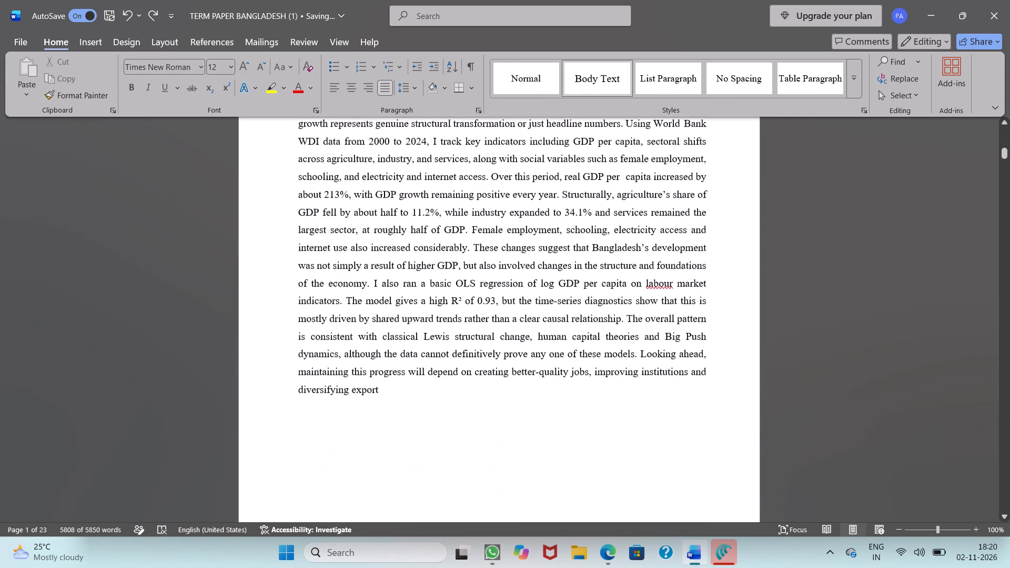
pyautogui.scroll(1, 539, 292)
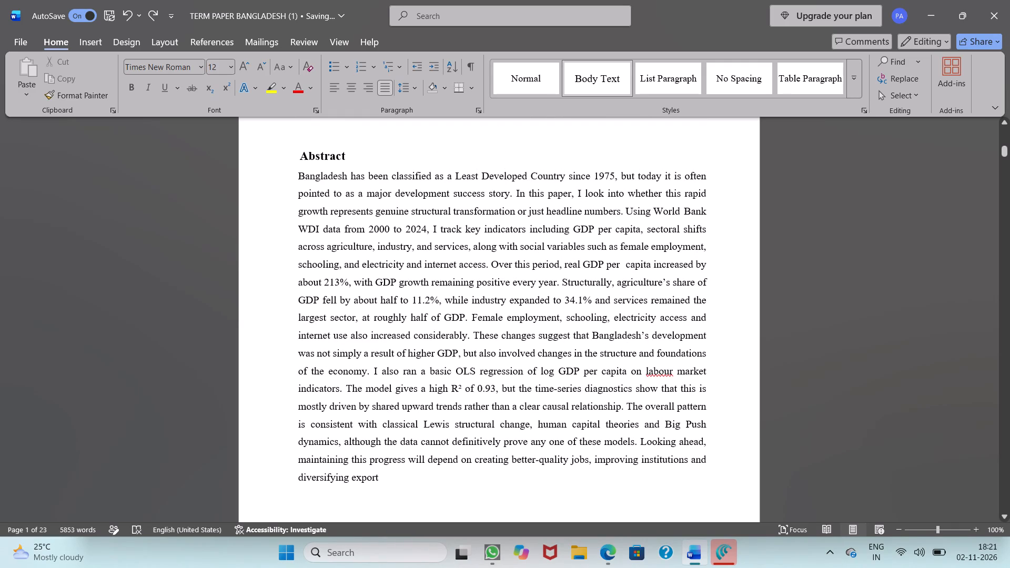
pyautogui.click(300, 158)
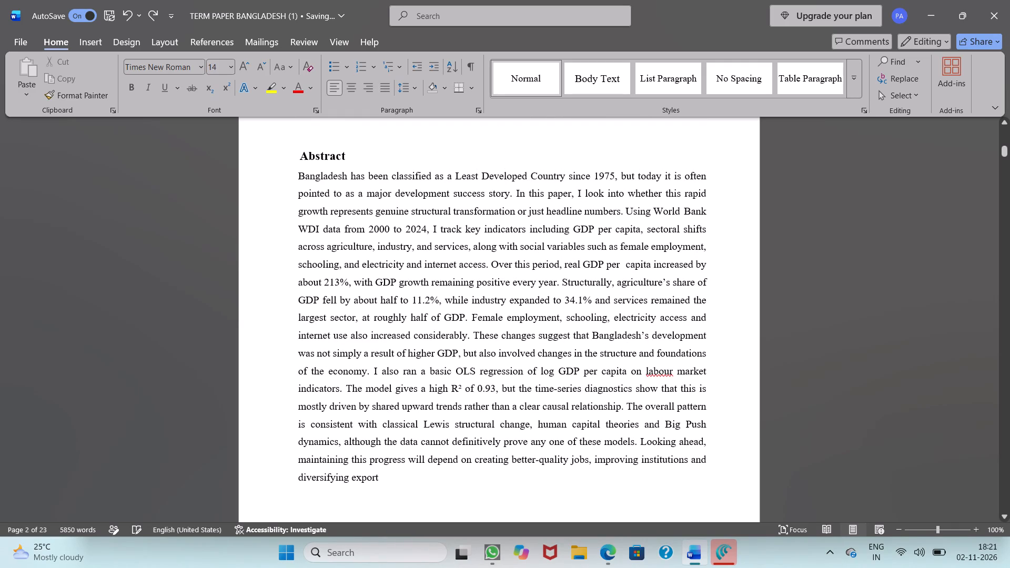
# Apply the Normal style to only the 1.2 Development context heading.
pyautogui.scroll(-5, 337, 235)
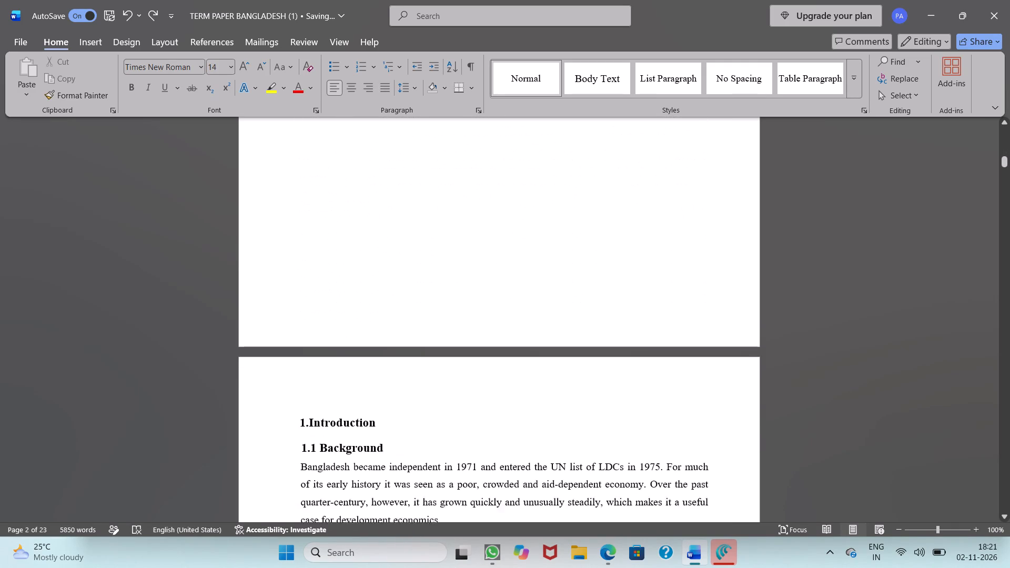
pyautogui.scroll(-1, 337, 235)
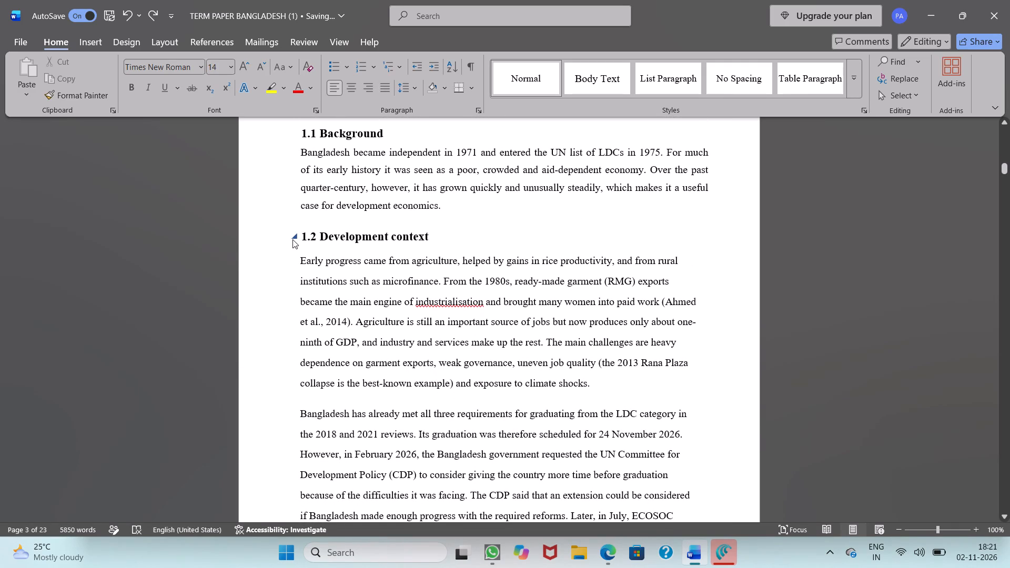
pyautogui.moveTo(320, 236); pyautogui.dragTo(389, 238)
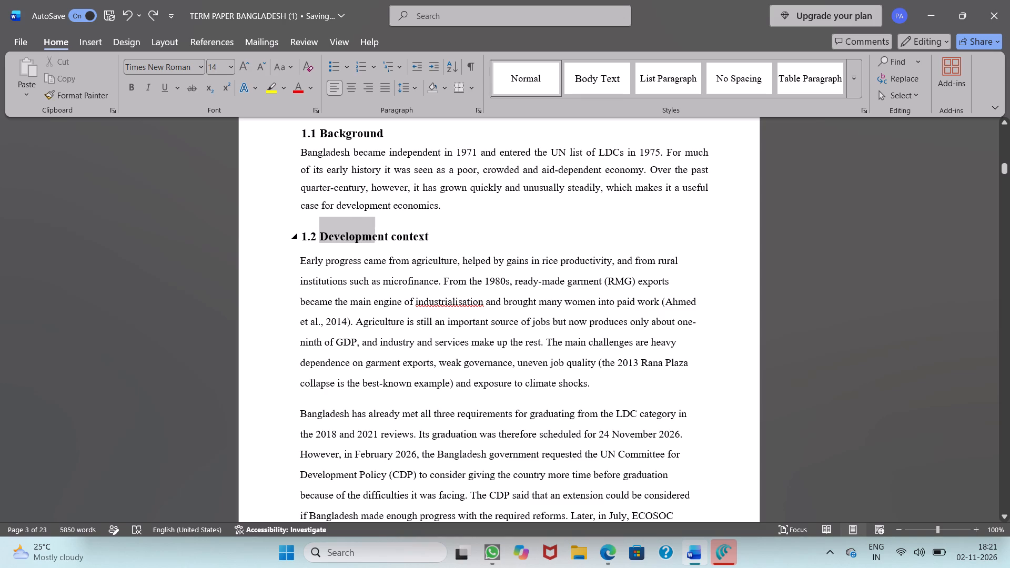
pyautogui.moveTo(389, 238); pyautogui.dragTo(430, 238)
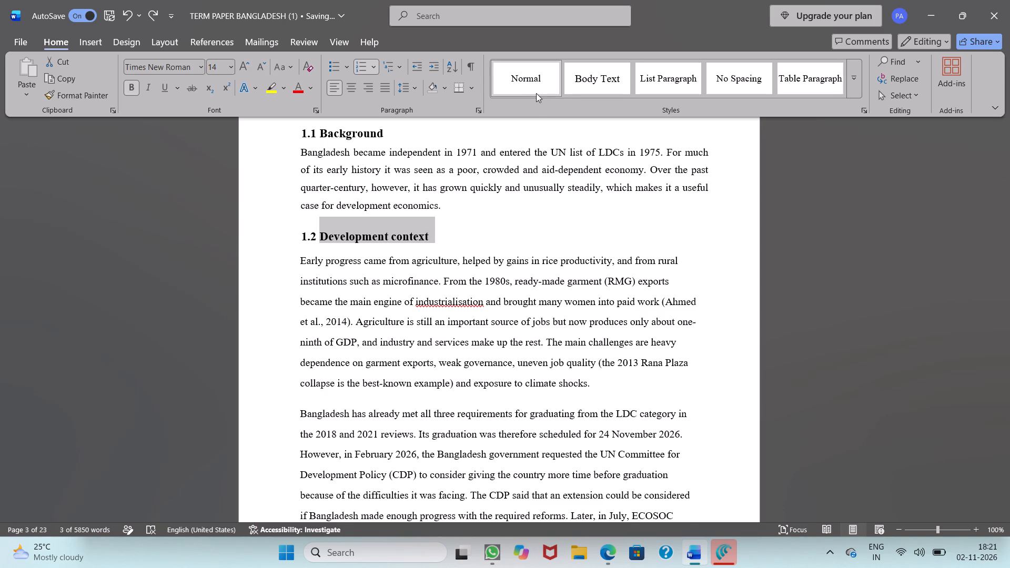
pyautogui.click(536, 93)
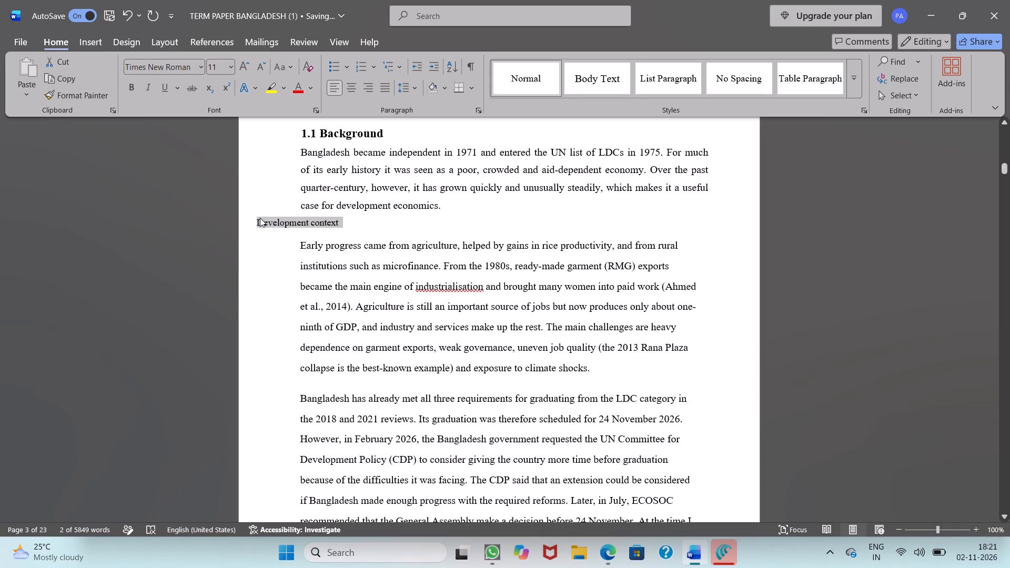
# Format the Development context heading as 14 pt bold.
pyautogui.click(260, 218)
pyautogui.moveTo(256, 221); pyautogui.dragTo(347, 222)
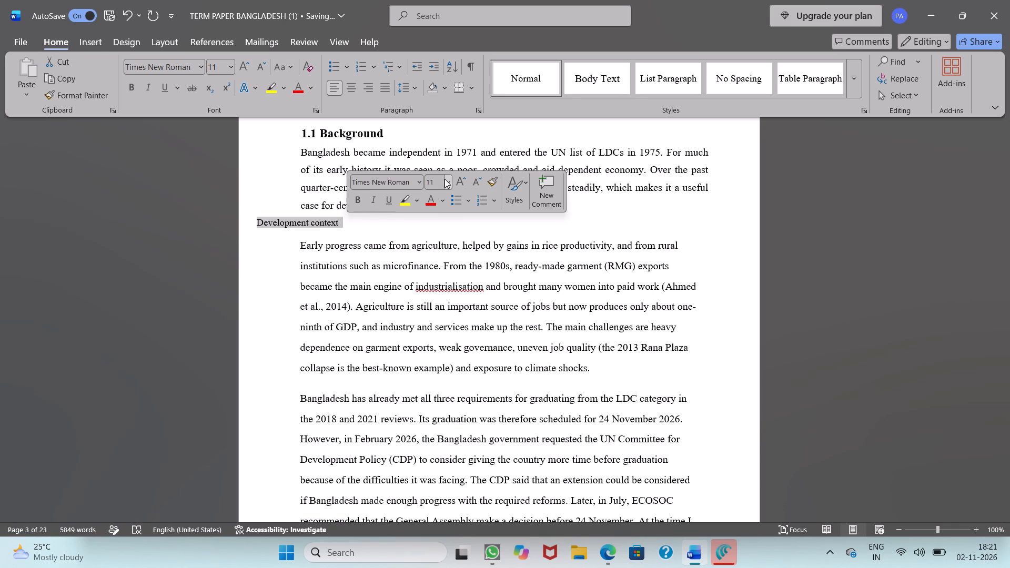
pyautogui.click(449, 180)
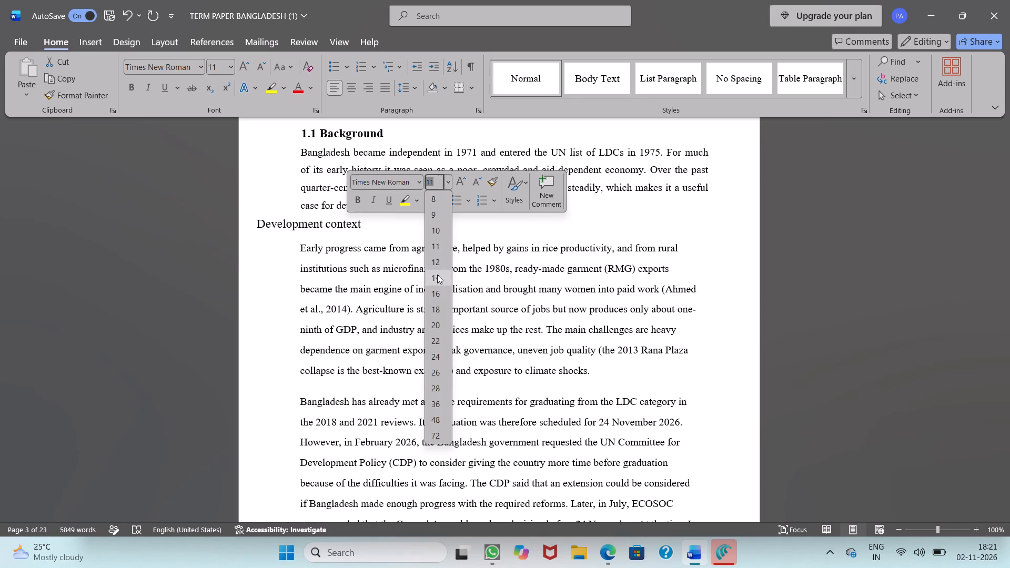
pyautogui.click(437, 275)
pyautogui.click(355, 205)
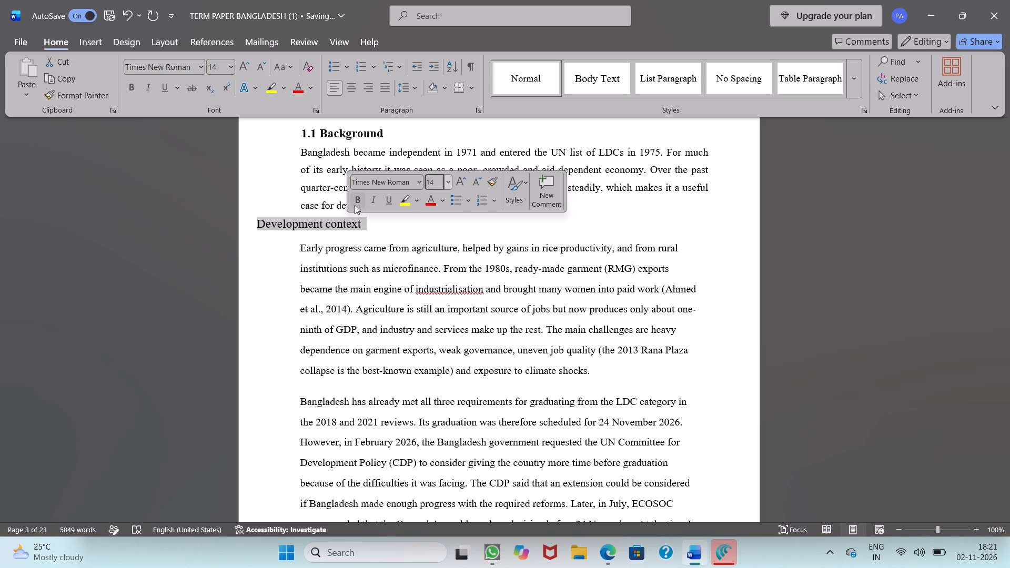
# Indent the Development context heading with 15 leading spaces to bring it in line with the body text below.
pyautogui.click(259, 217)
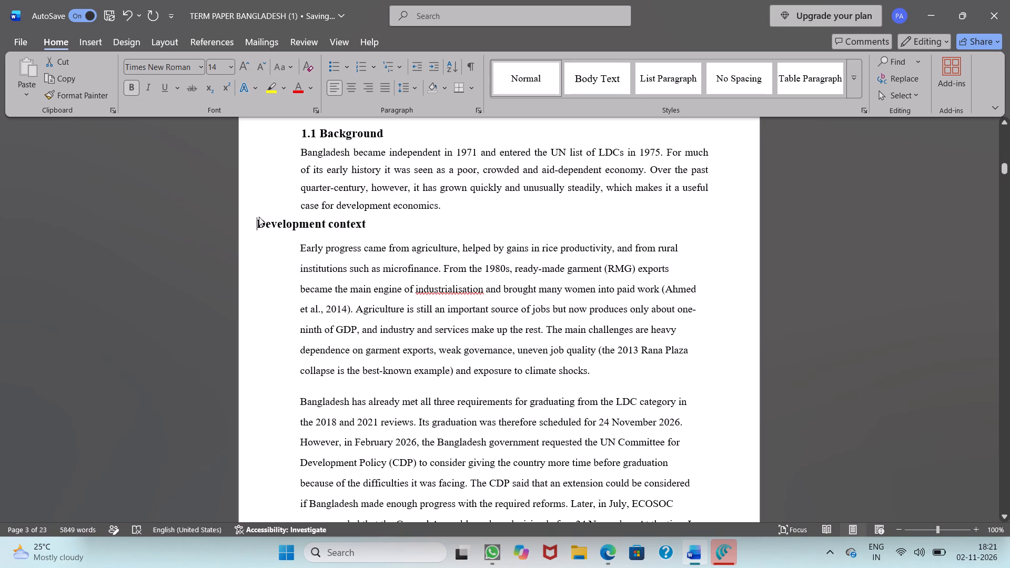
pyautogui.press('space')
pyautogui.press('space')
pyautogui.press('space')
pyautogui.press('space')
pyautogui.press('space')
pyautogui.press('space')
pyautogui.press('space')
pyautogui.press('space')
pyautogui.press('space')
pyautogui.press('space')
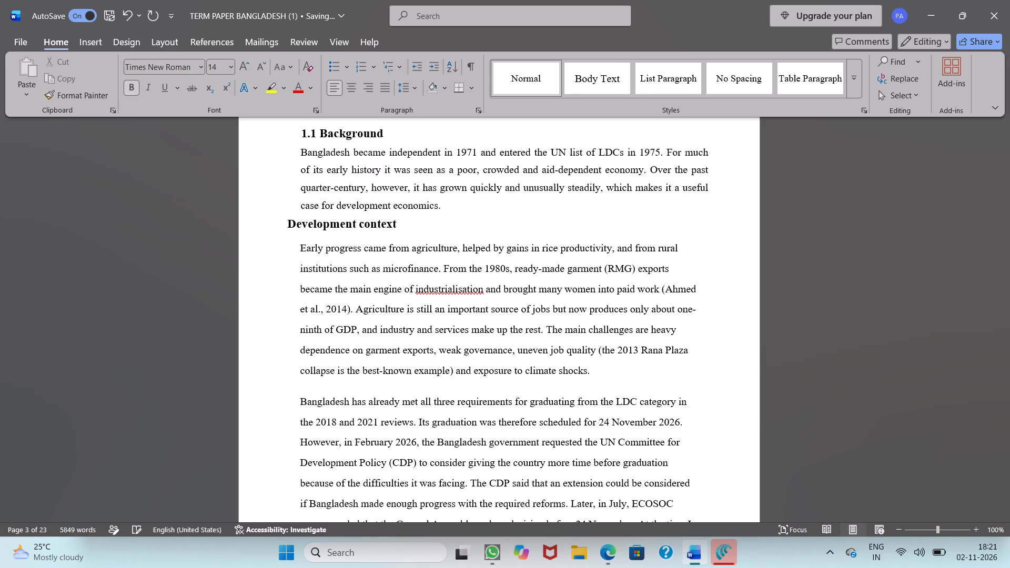
pyautogui.press('space')
pyautogui.press('space')
pyautogui.press('space')
pyautogui.press('space')
pyautogui.press('space')
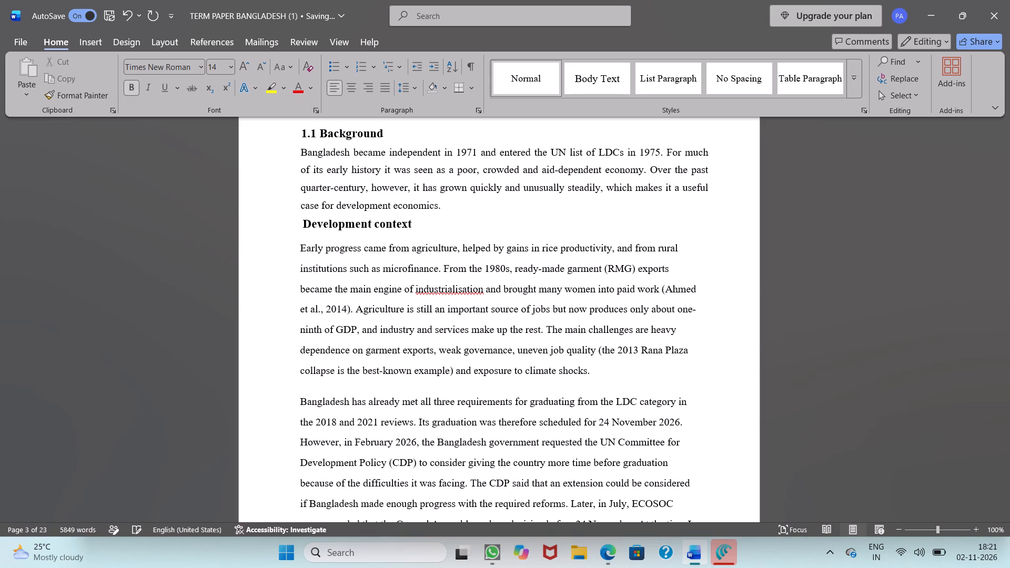
# Add the manual number 1.2 and a space before the Development context heading text.
pyautogui.press('1')
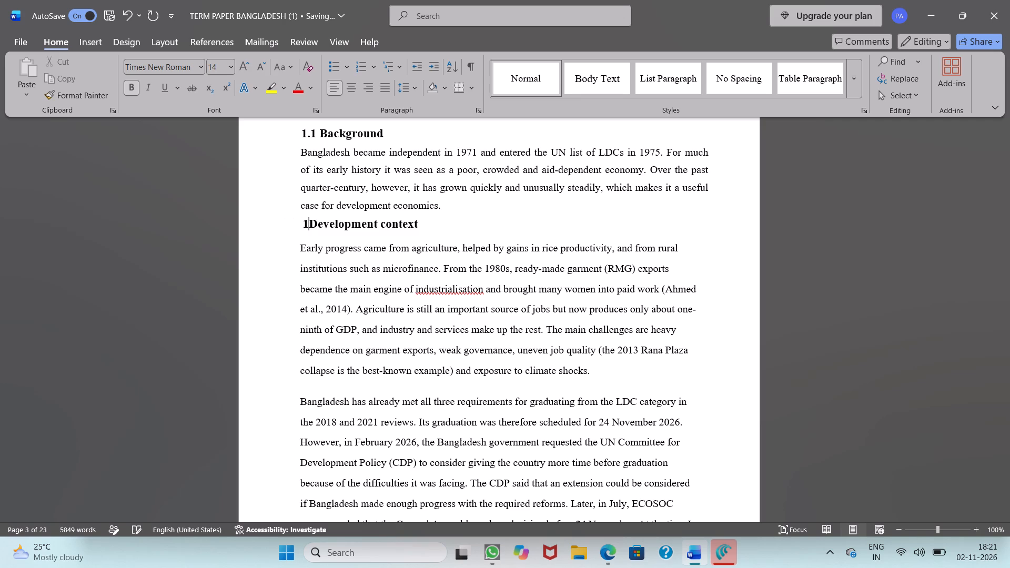
pyautogui.write('.2')
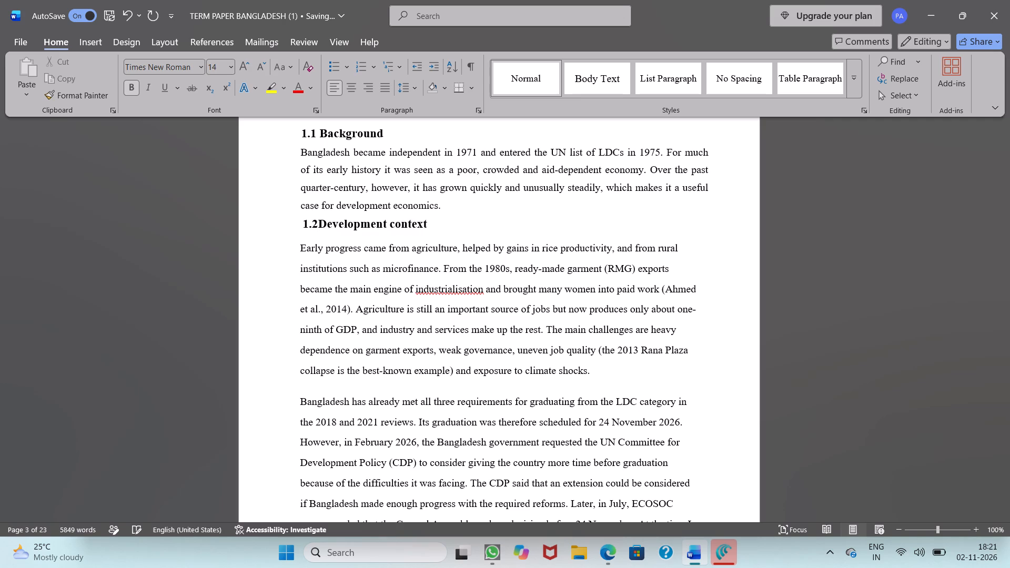
pyautogui.press('space')
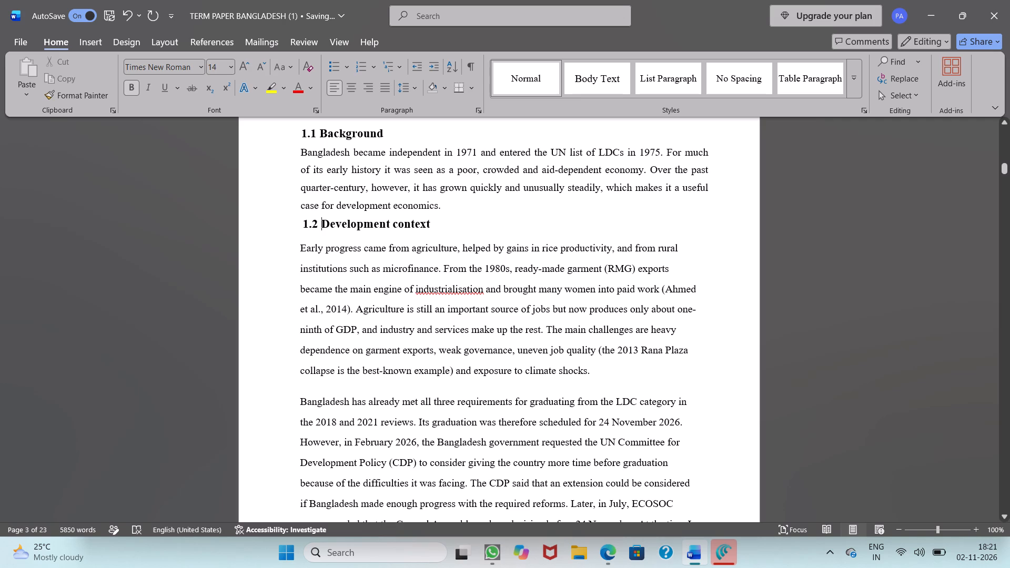
# Remove one leading space before the 1.2 Development context heading so its number lines up with the body text.
pyautogui.click(300, 224)
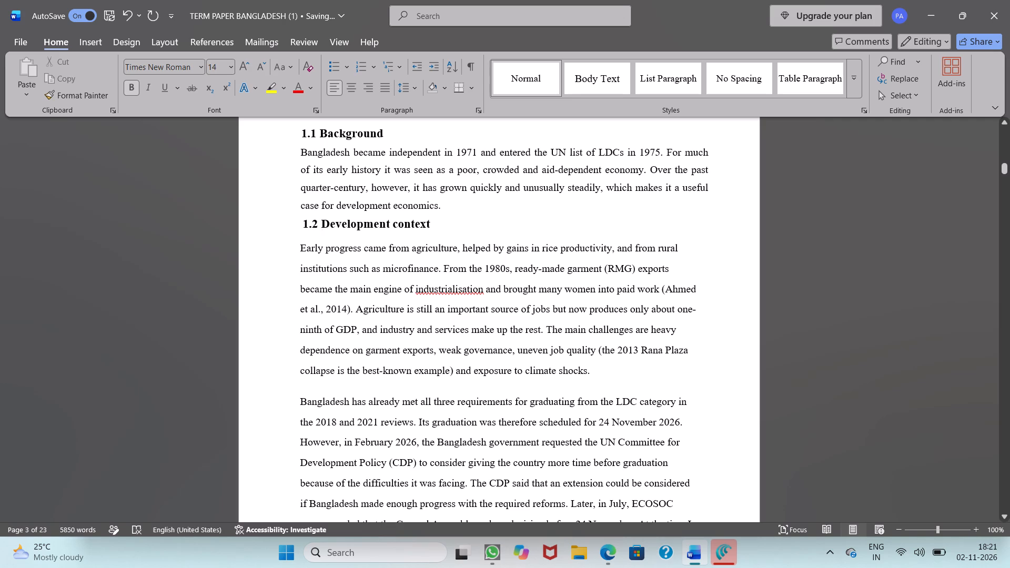
pyautogui.click(303, 223)
pyautogui.press('BackSpace')
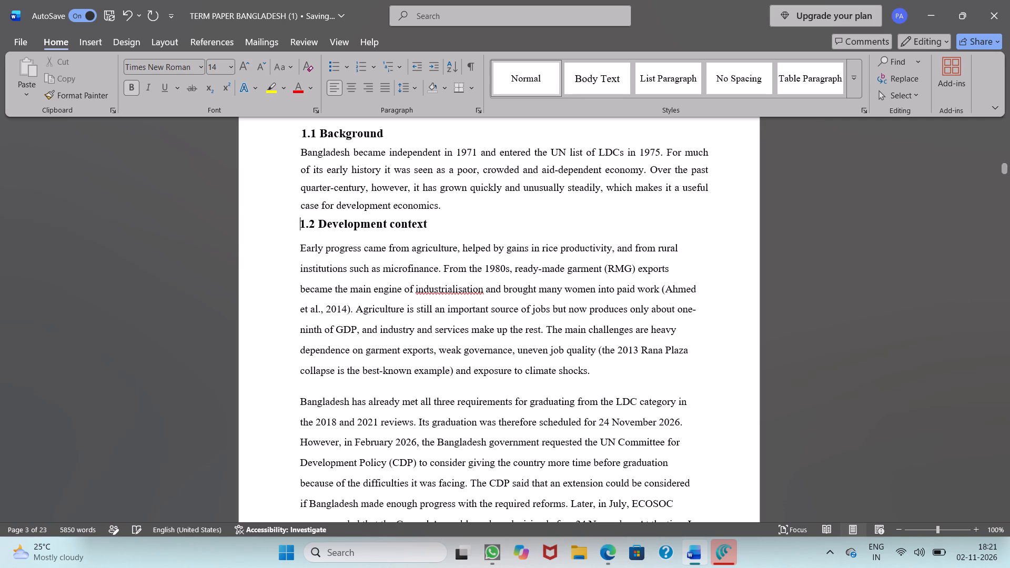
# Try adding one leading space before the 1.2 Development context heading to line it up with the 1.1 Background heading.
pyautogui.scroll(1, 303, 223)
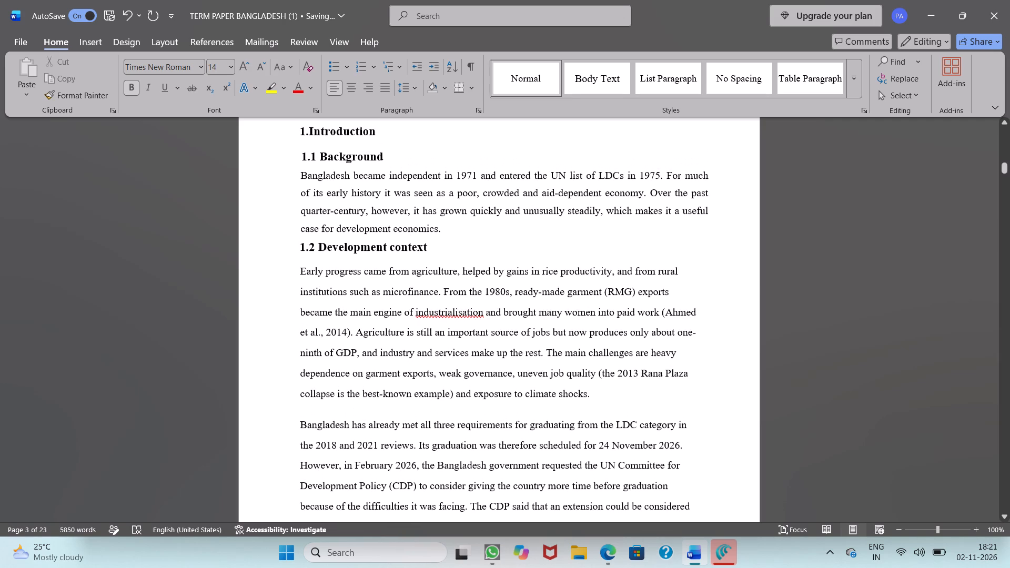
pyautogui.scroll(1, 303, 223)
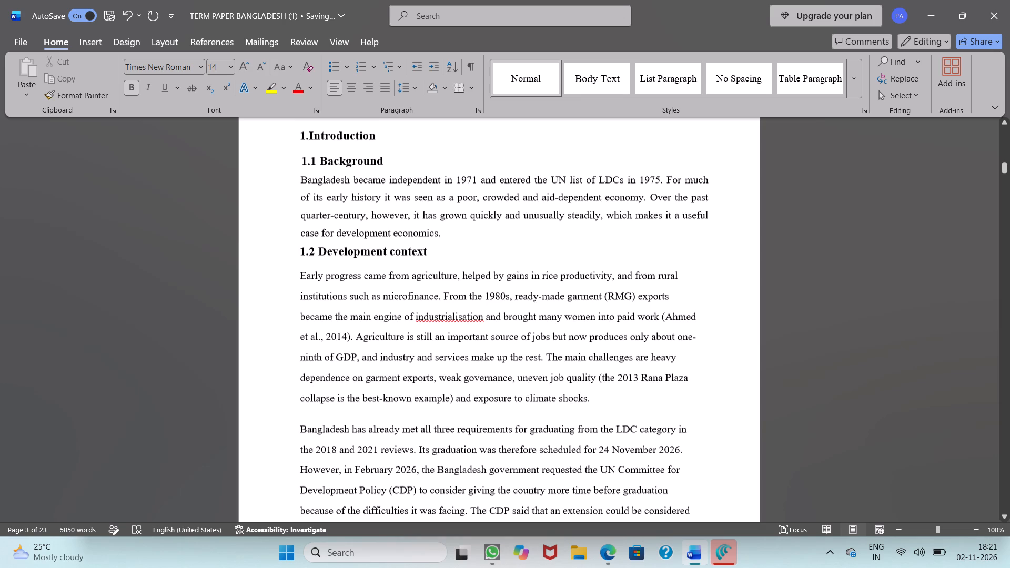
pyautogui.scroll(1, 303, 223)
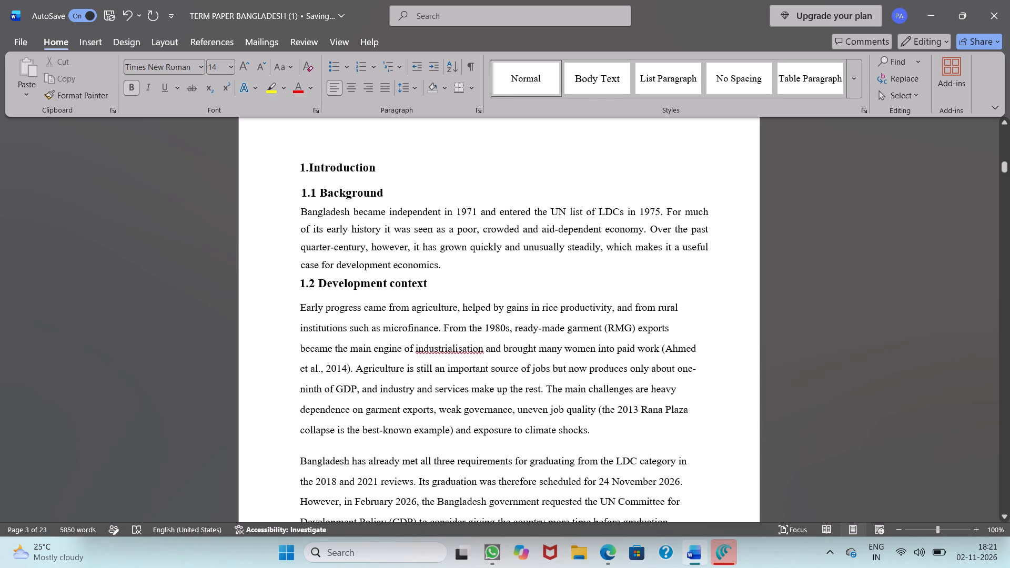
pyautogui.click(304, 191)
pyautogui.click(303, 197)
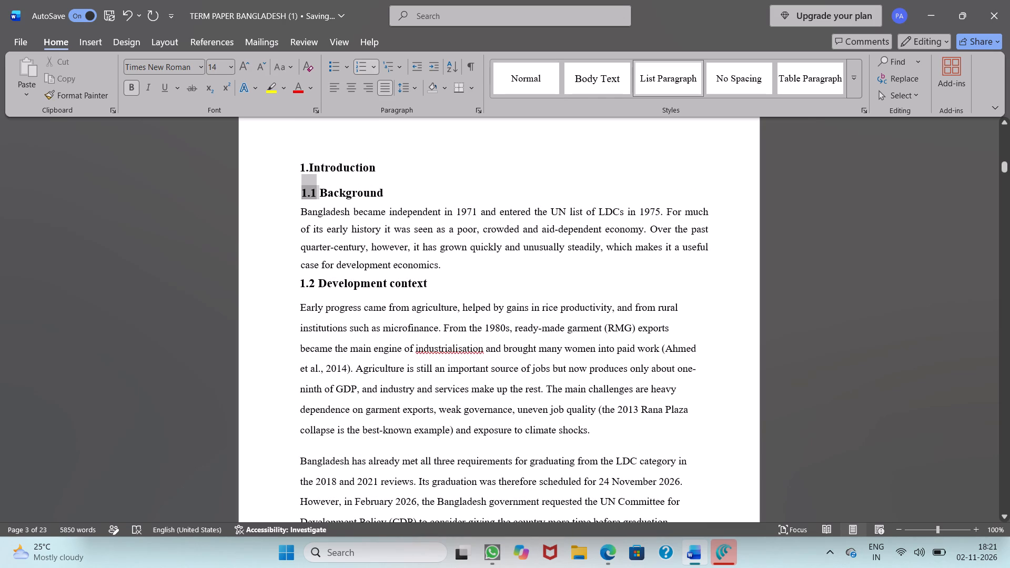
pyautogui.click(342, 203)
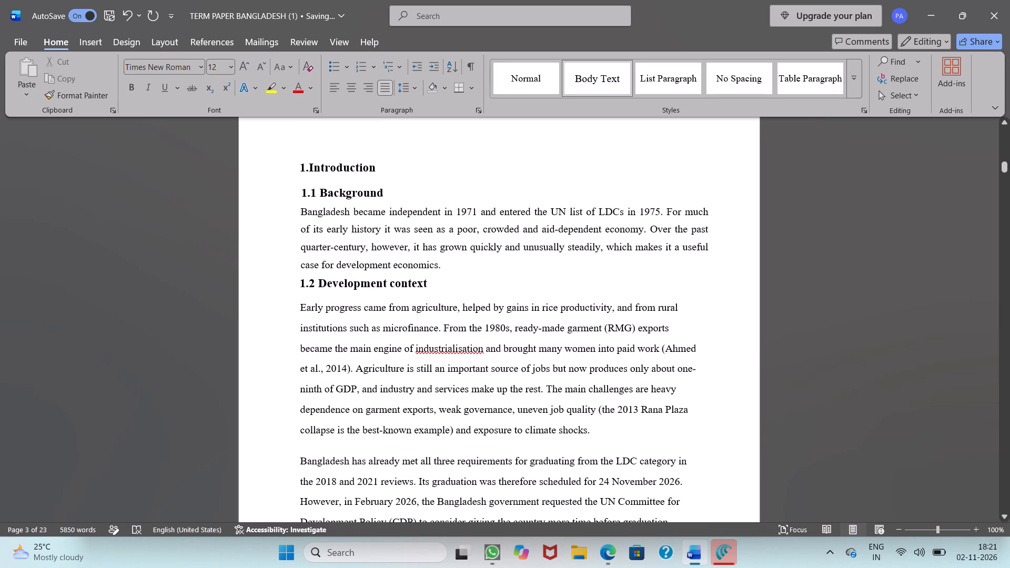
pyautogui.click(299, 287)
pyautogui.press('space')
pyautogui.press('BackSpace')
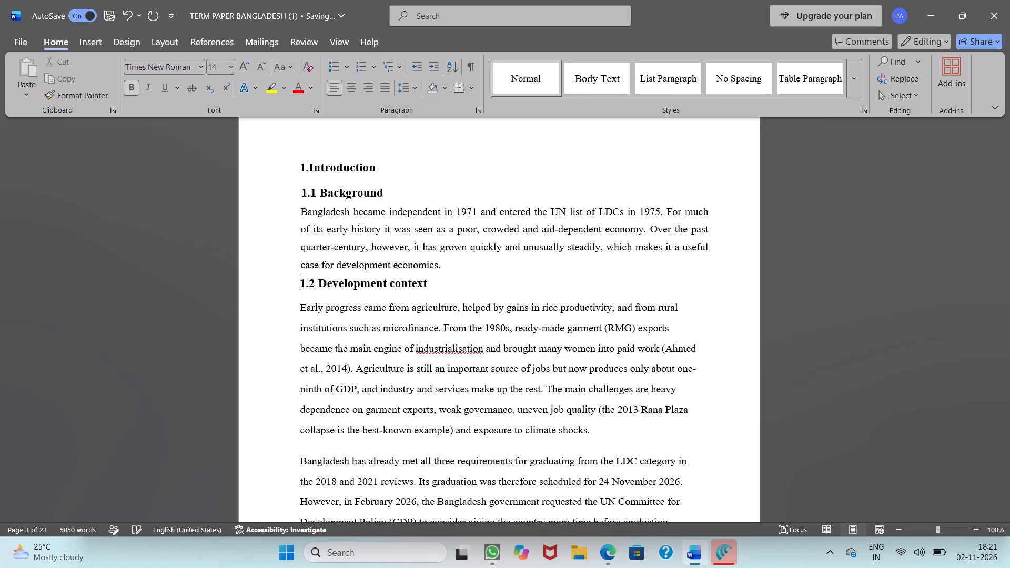
# Reset the Problem statement heading on the following page to the Normal style.
pyautogui.scroll(-2, 299, 287)
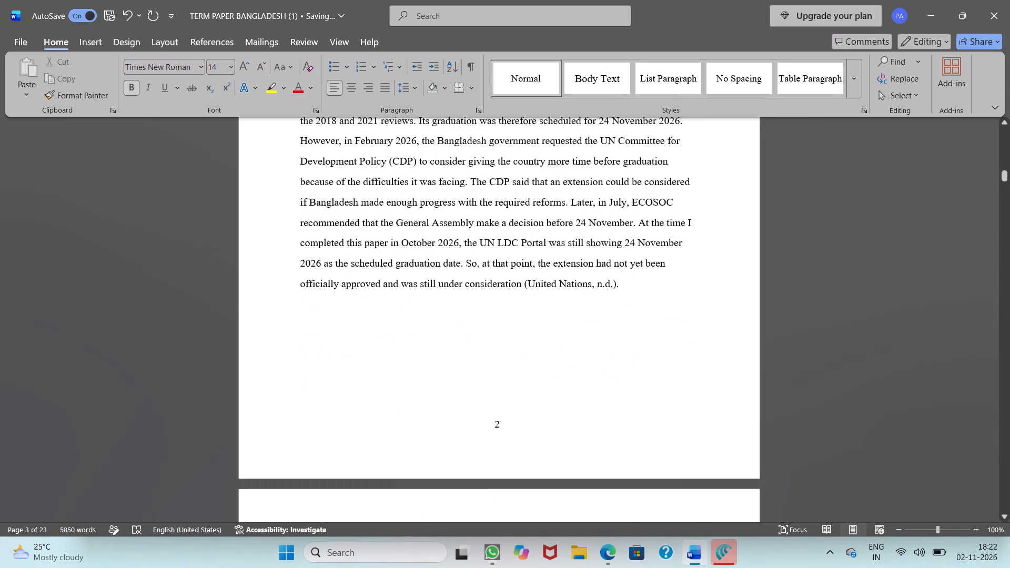
pyautogui.scroll(-3, 299, 287)
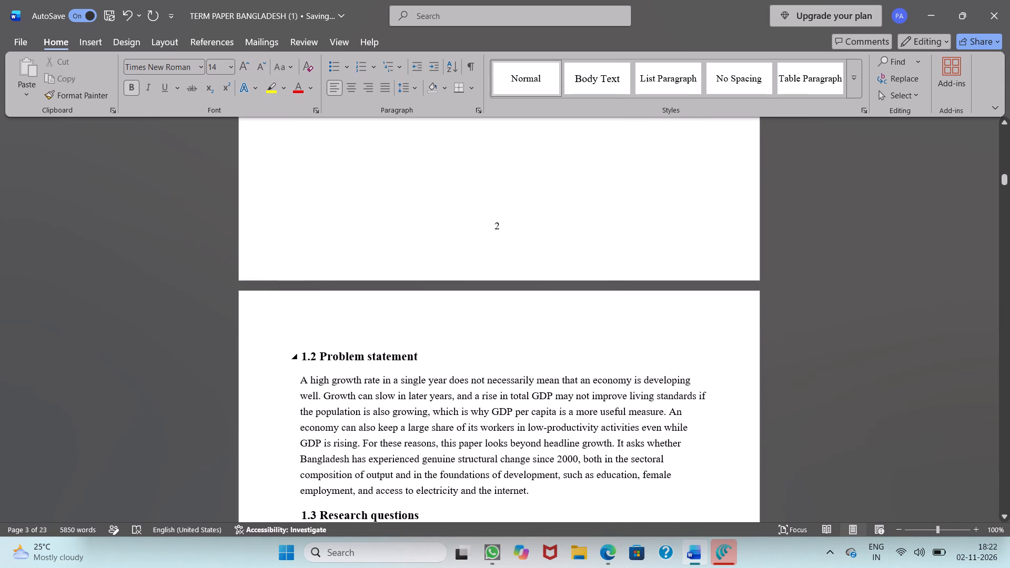
pyautogui.moveTo(319, 355); pyautogui.dragTo(427, 351)
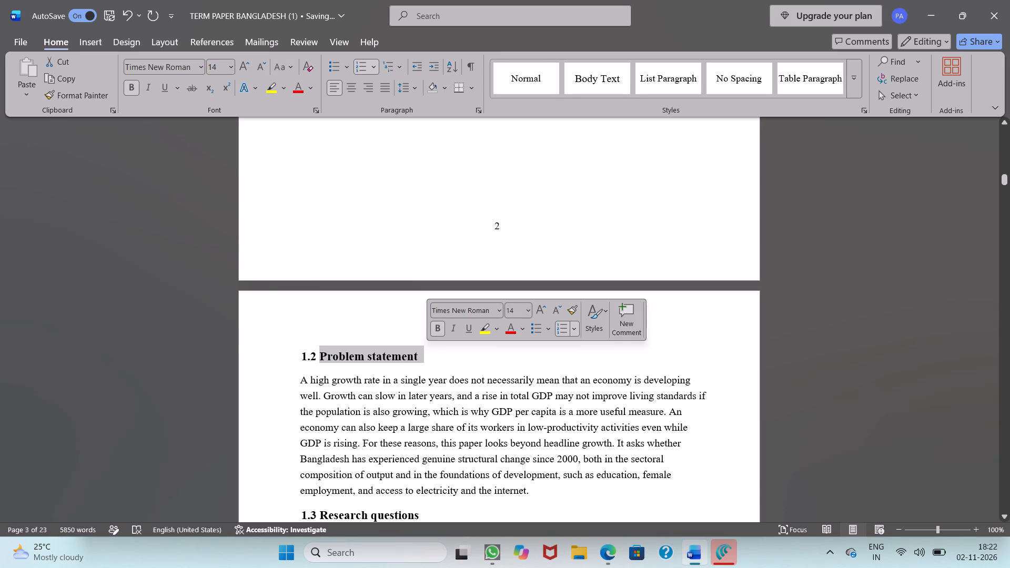
pyautogui.click(517, 75)
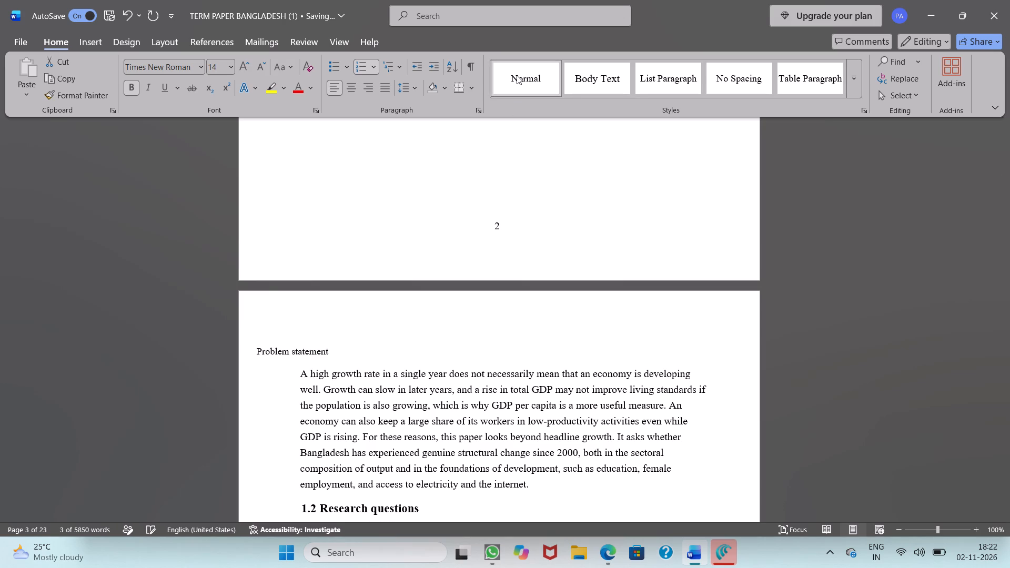
# Format the Problem statement heading as 14 pt bold.
pyautogui.click(266, 346)
pyautogui.moveTo(257, 348); pyautogui.dragTo(331, 362)
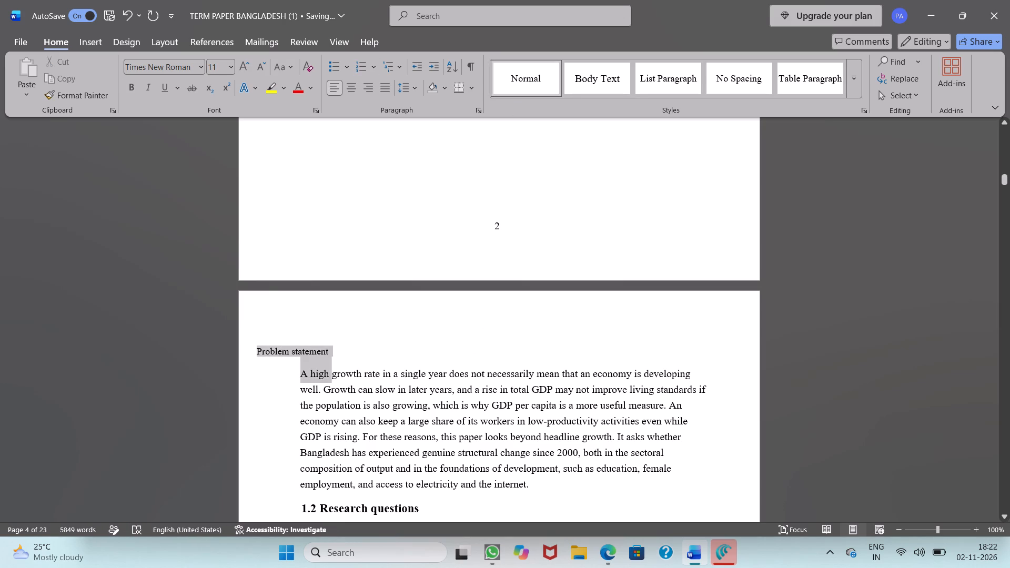
pyautogui.moveTo(331, 362); pyautogui.dragTo(327, 351)
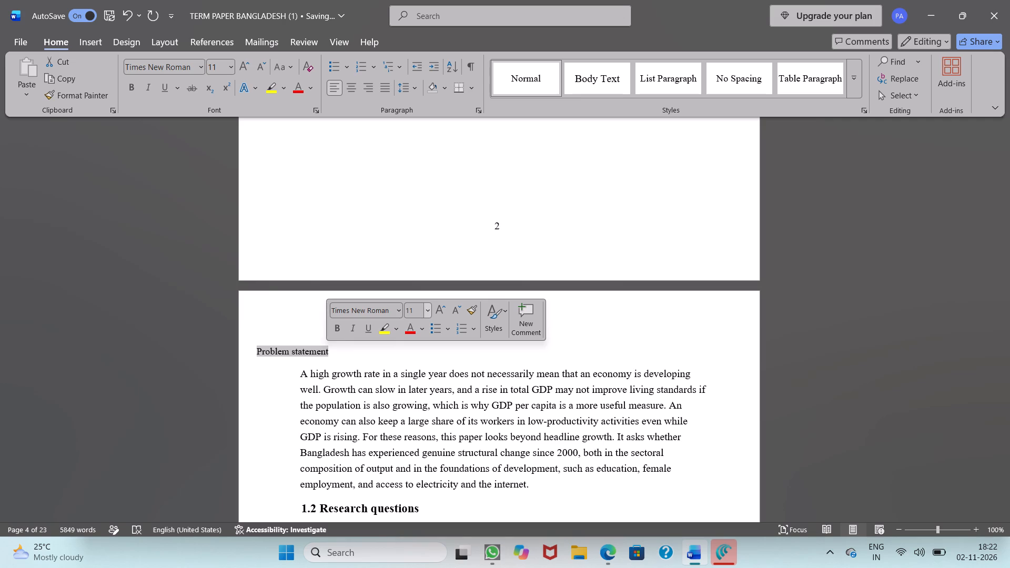
pyautogui.click(426, 311)
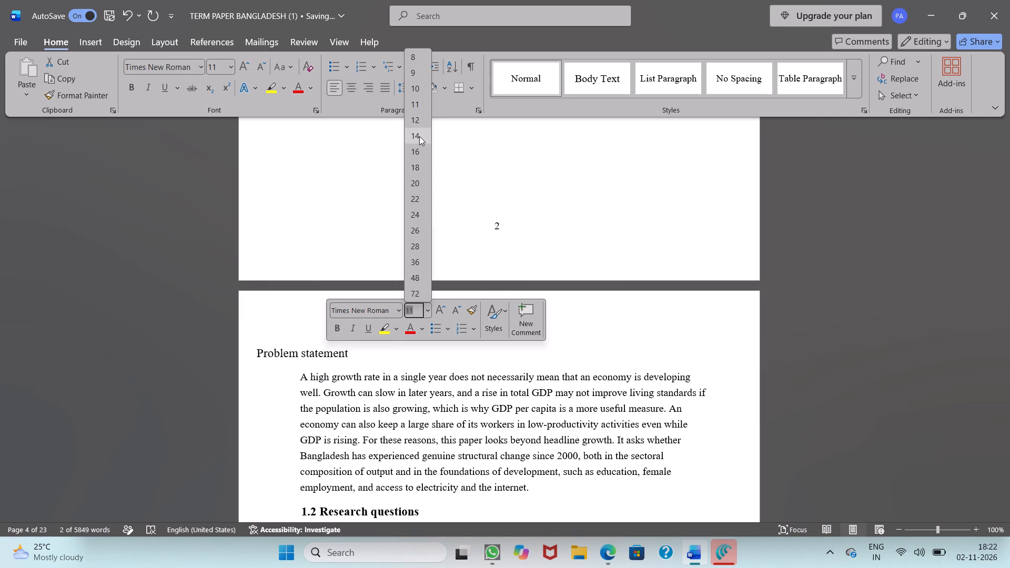
pyautogui.click(419, 136)
pyautogui.click(339, 327)
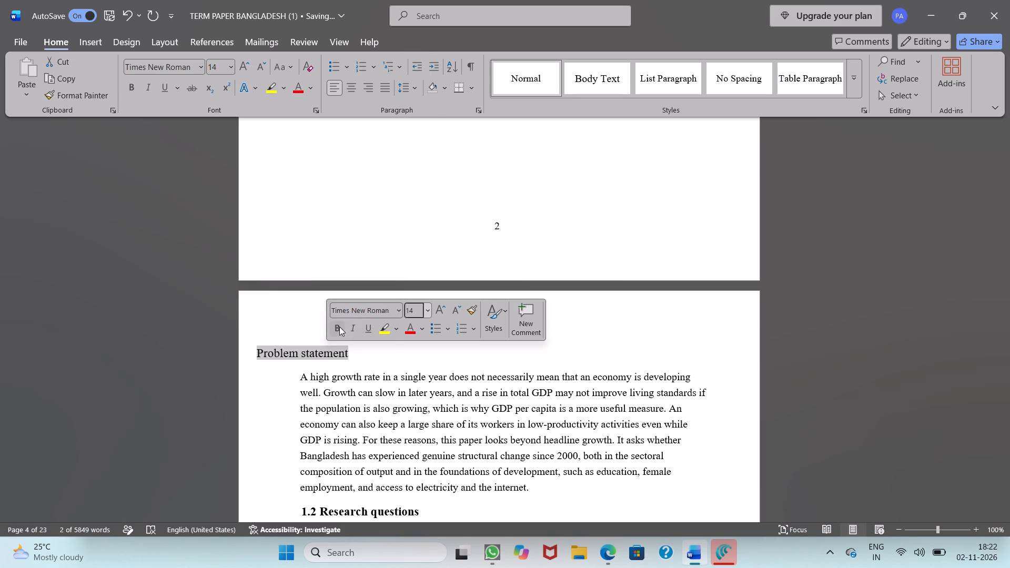
# Indent the Problem statement heading with 16 leading spaces to bring it near the body text's starting edge.
pyautogui.click(257, 353)
pyautogui.press('space')
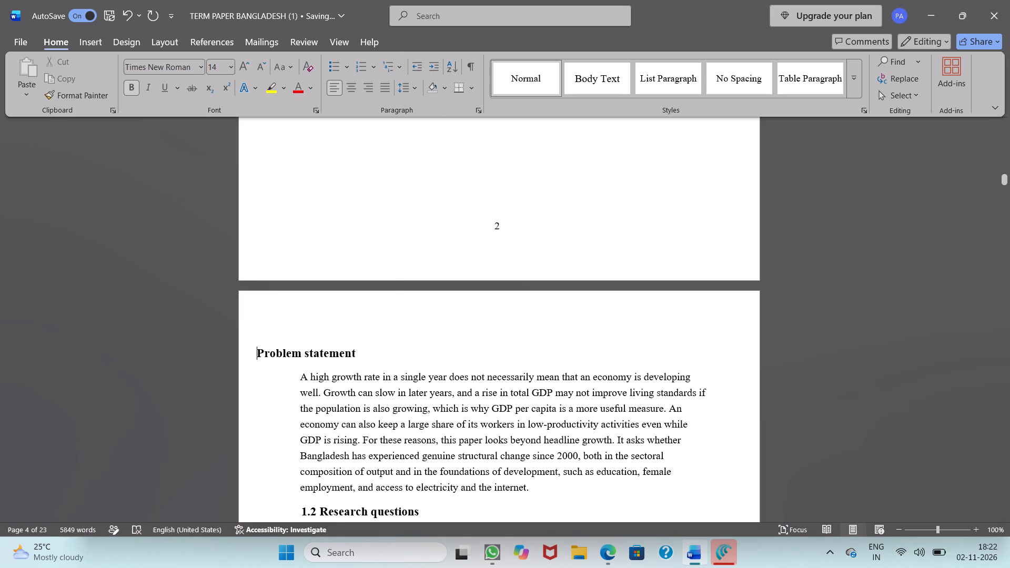
pyautogui.press('space')
pyautogui.press('space')
pyautogui.press('space')
pyautogui.press('space')
pyautogui.press('space')
pyautogui.press('space')
pyautogui.press('space')
pyautogui.press('space')
pyautogui.press('space')
pyautogui.press('space')
pyautogui.press('space')
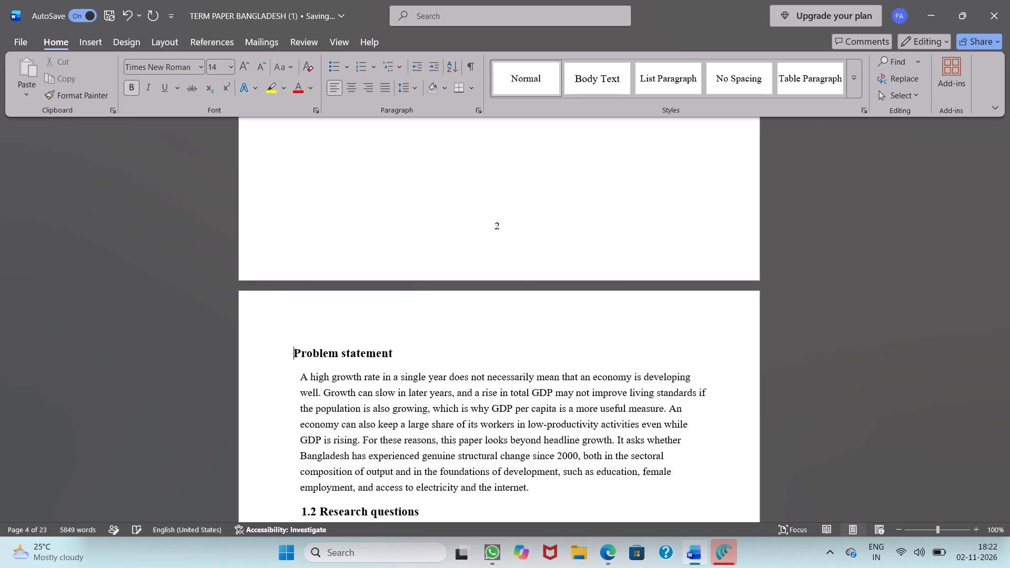
pyautogui.press('space')
pyautogui.press('space')
pyautogui.press('space')
pyautogui.press('space')
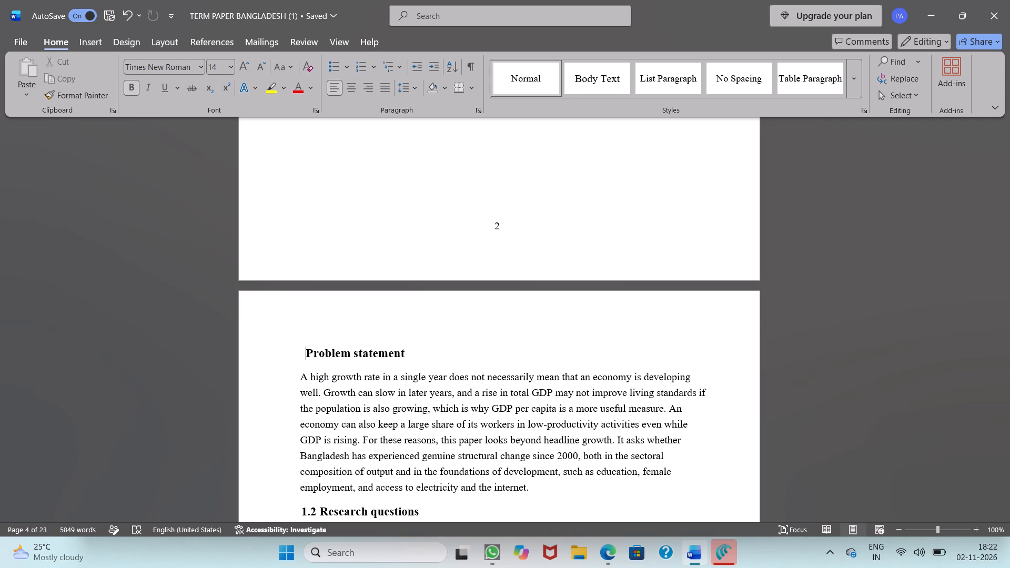
# Add the manual number 1.3 and a space before the Problem statement heading text.
pyautogui.press('1')
pyautogui.write('.3')
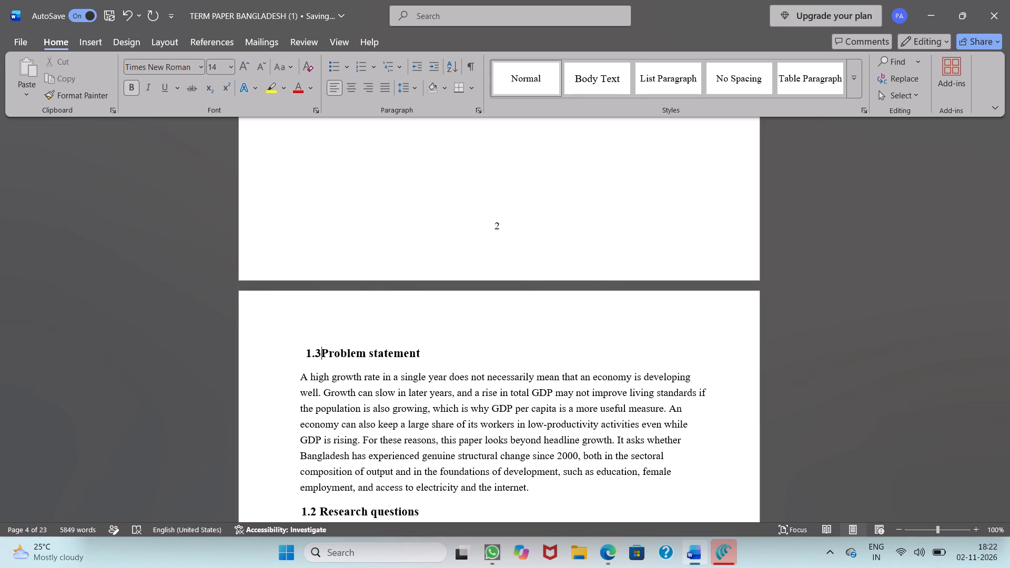
pyautogui.press('space')
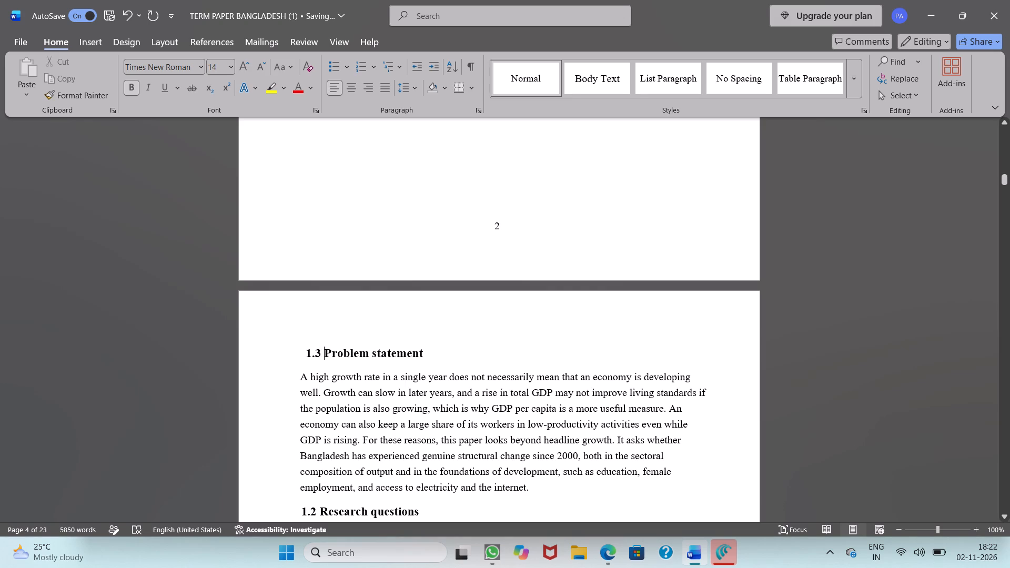
# Remove two leading spaces before the 1.3 Problem statement heading so its number lines up with the body text.
pyautogui.click(305, 353)
pyautogui.press('BackSpace')
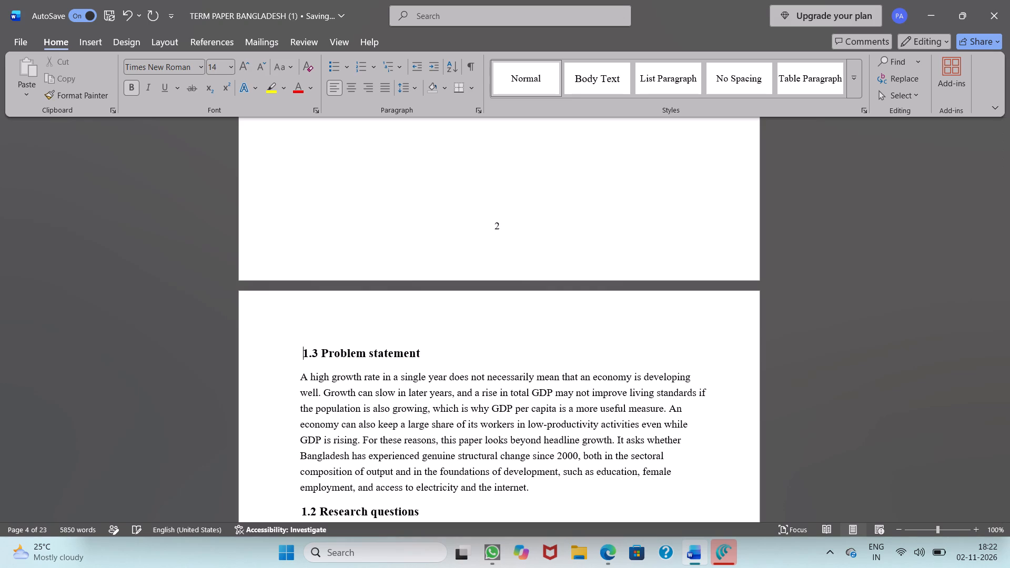
pyautogui.press('BackSpace')
# Reset the Research questions heading below the Problem statement section to the Normal style.
pyautogui.scroll(1, 305, 353)
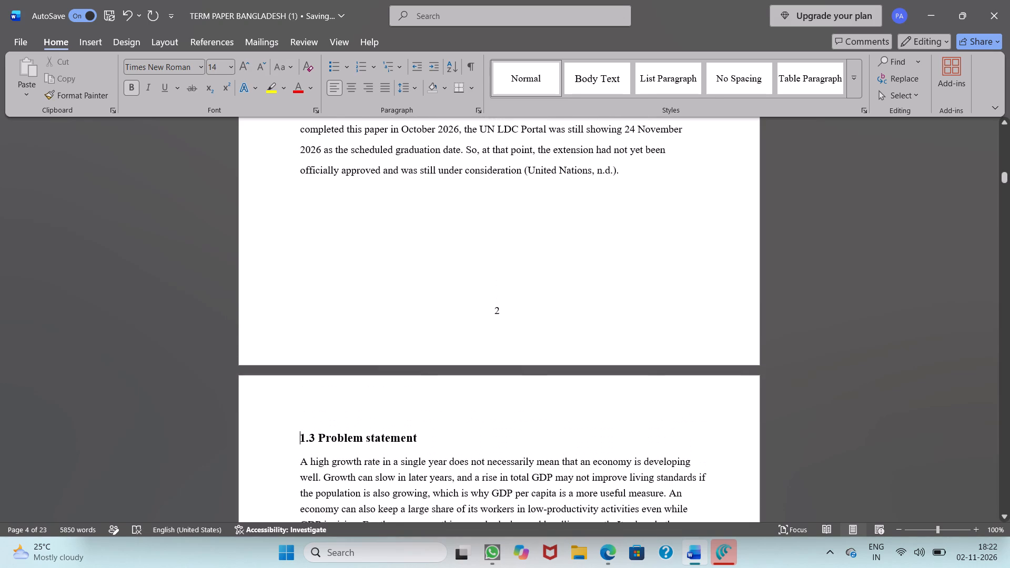
pyautogui.scroll(-1, 304, 457)
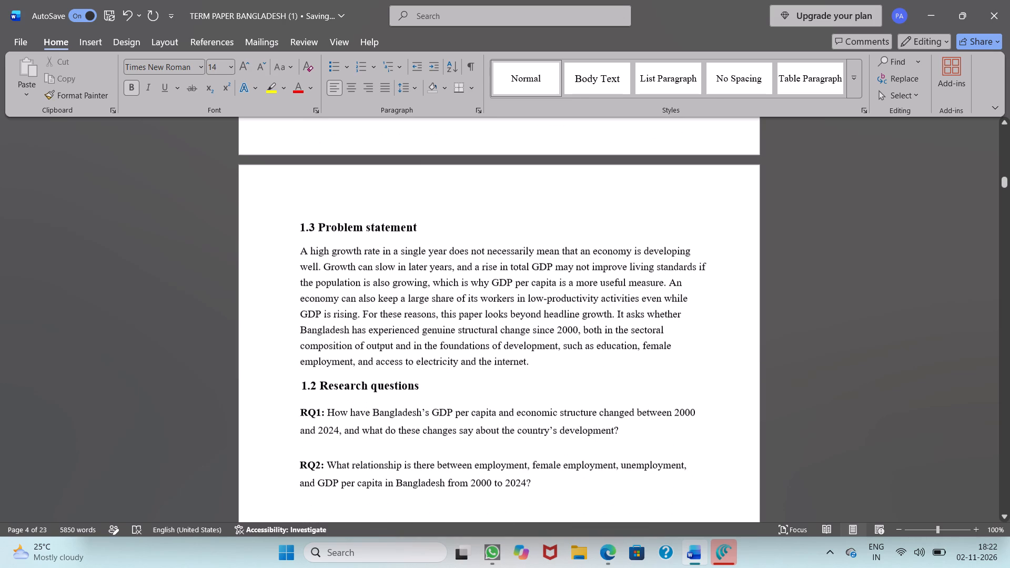
pyautogui.scroll(-1, 304, 457)
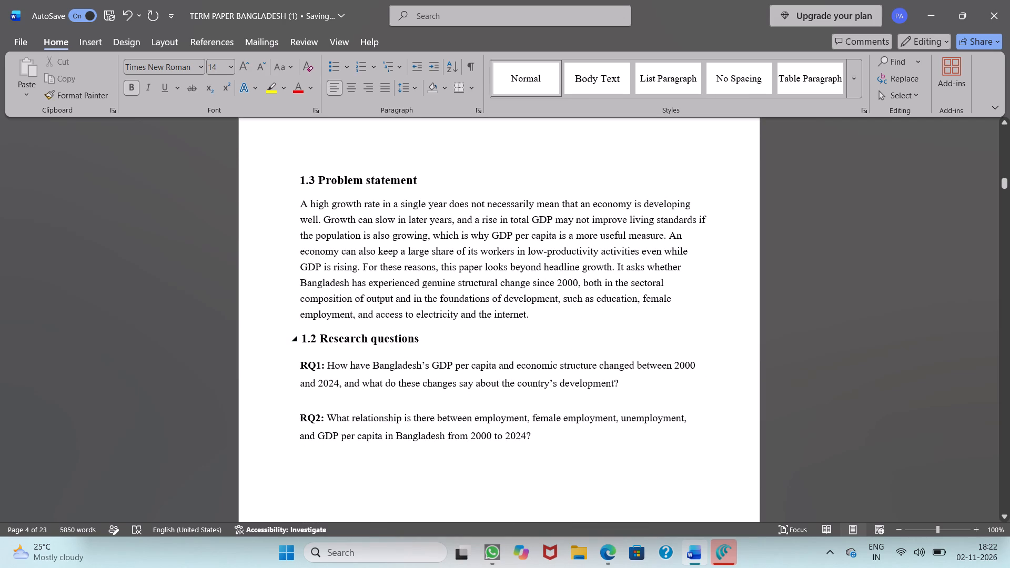
pyautogui.moveTo(319, 337); pyautogui.dragTo(420, 338)
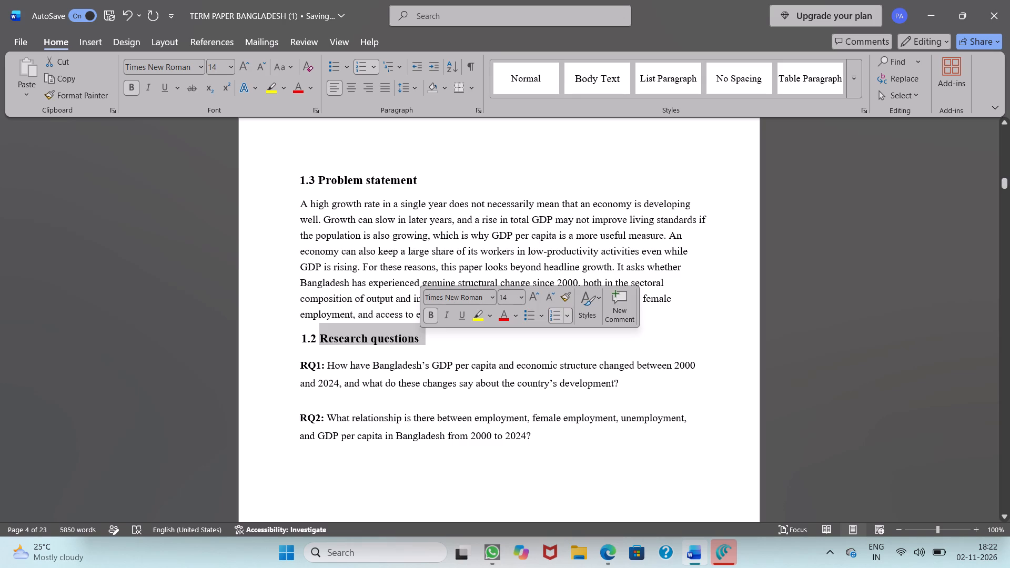
pyautogui.click(530, 86)
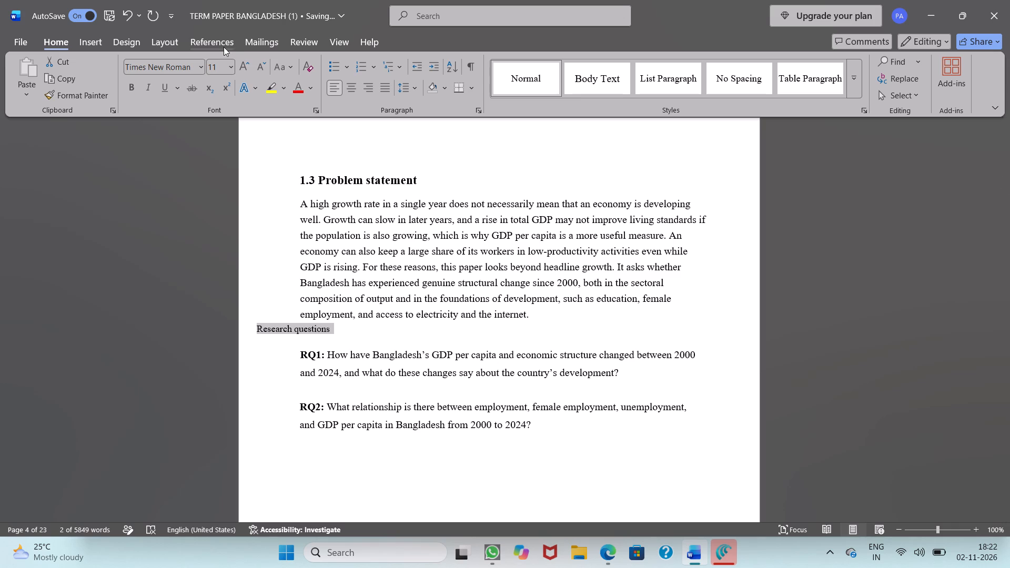
# Format the Research questions heading as 14 pt bold.
pyautogui.click(230, 67)
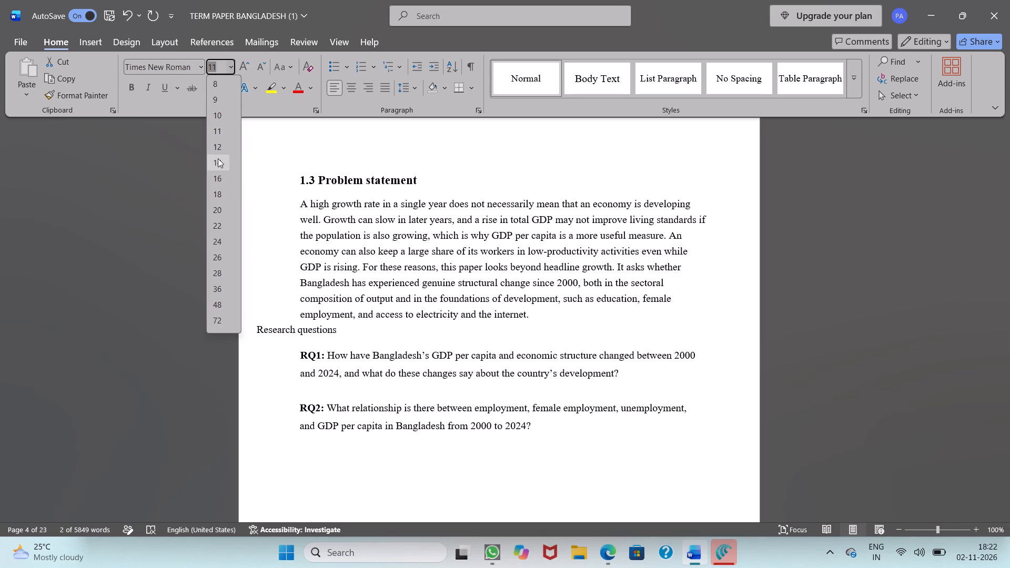
pyautogui.click(218, 160)
pyautogui.click(132, 87)
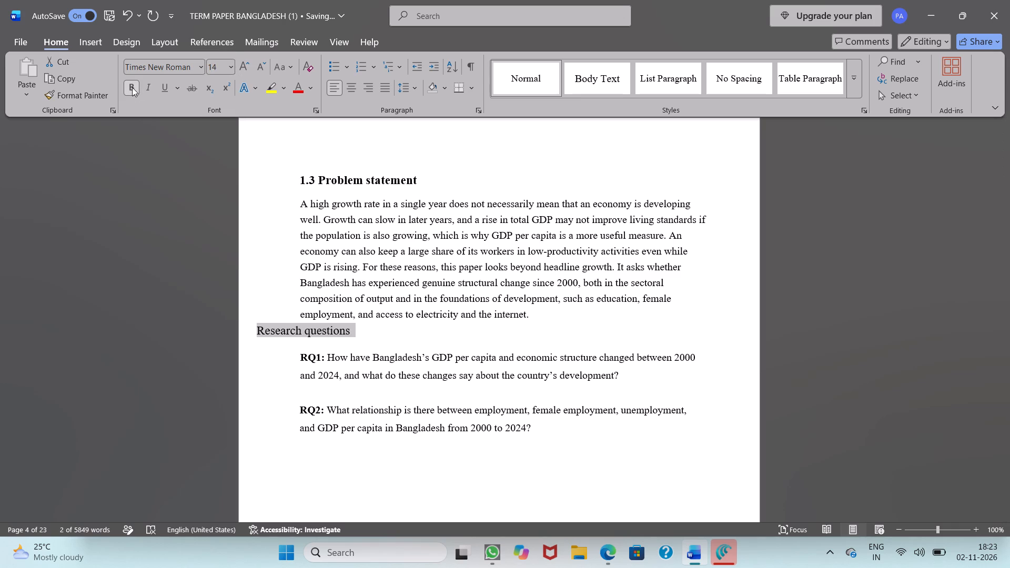
# Add the manual number 1.4 and a space before the Research questions heading text.
pyautogui.click(261, 330)
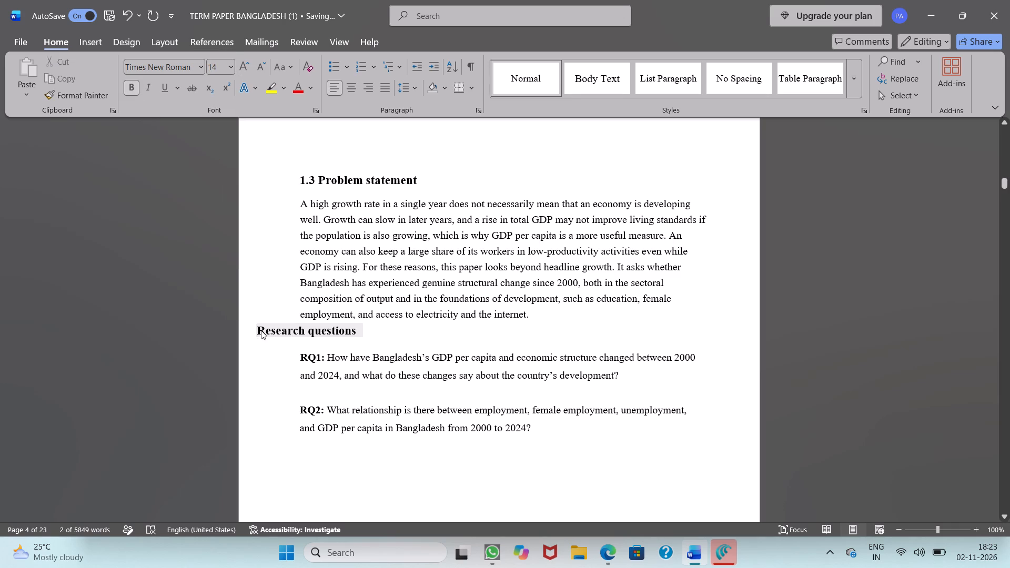
pyautogui.press('1')
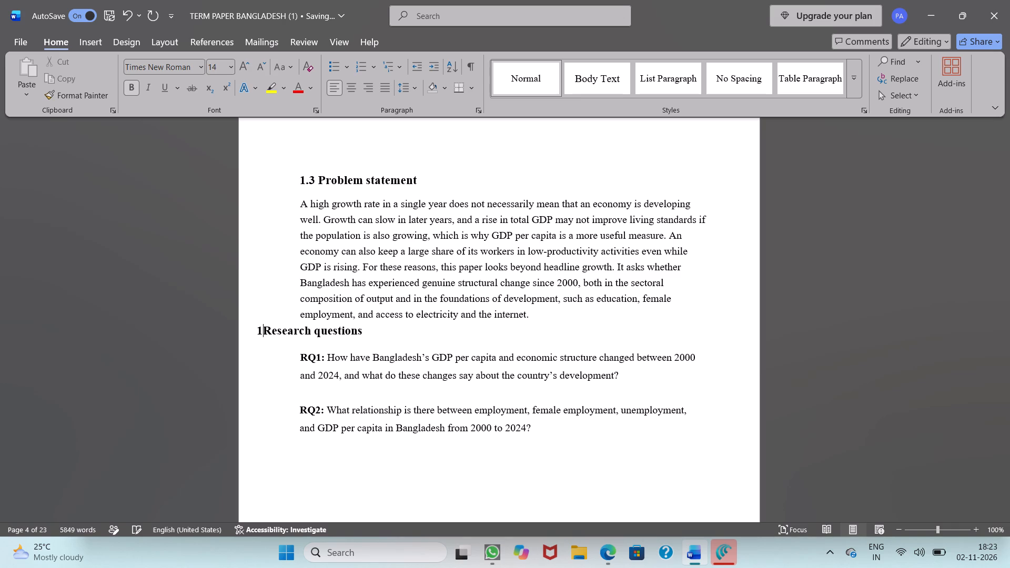
pyautogui.write('.4')
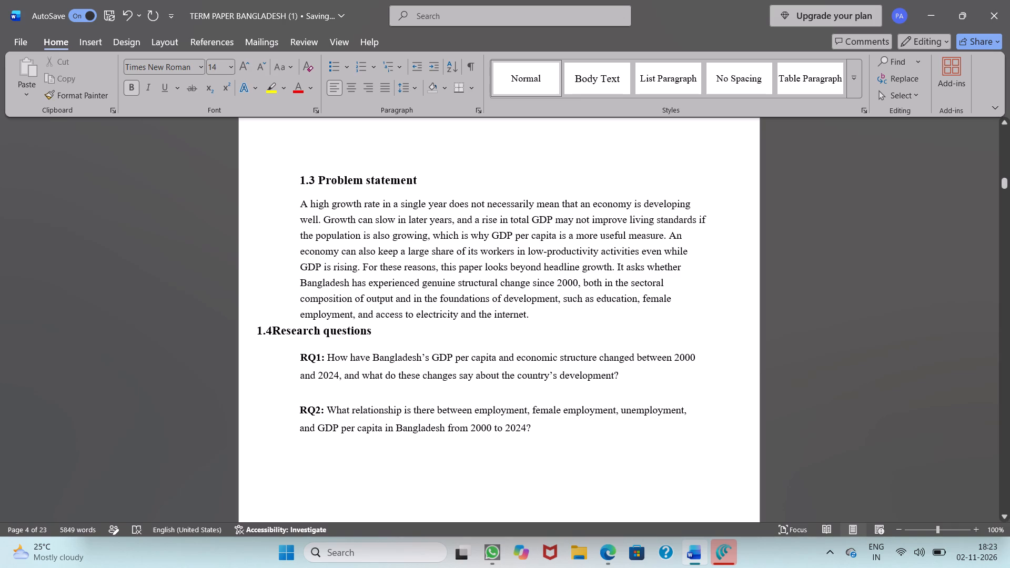
pyautogui.press('space')
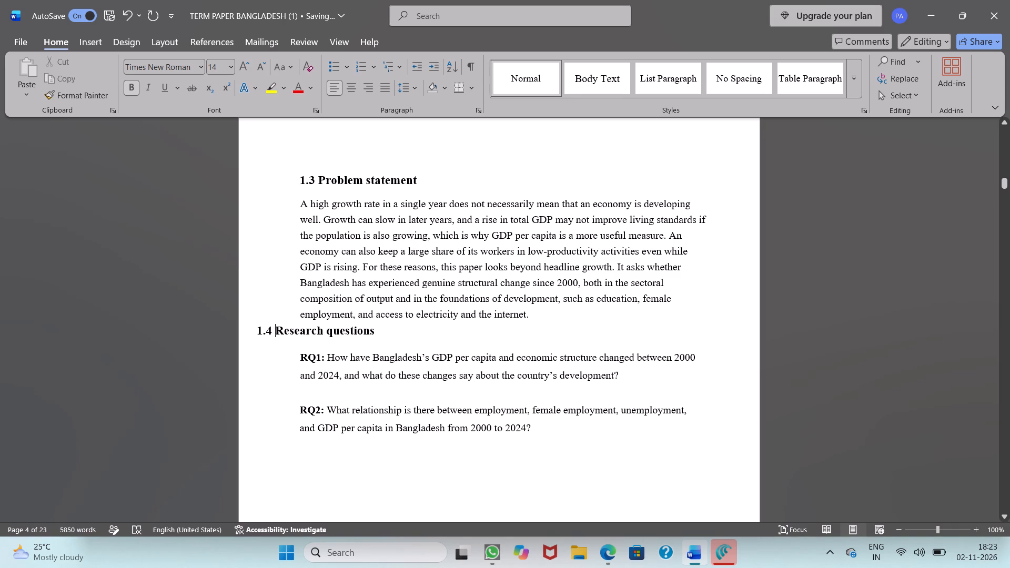
# Indent the 1.4 Research questions heading with 14 leading spaces so its number lines up with the body text.
pyautogui.click(252, 329)
pyautogui.press('space')
pyautogui.press('space')
pyautogui.press('space')
pyautogui.press('space')
pyautogui.press('space')
pyautogui.press('space')
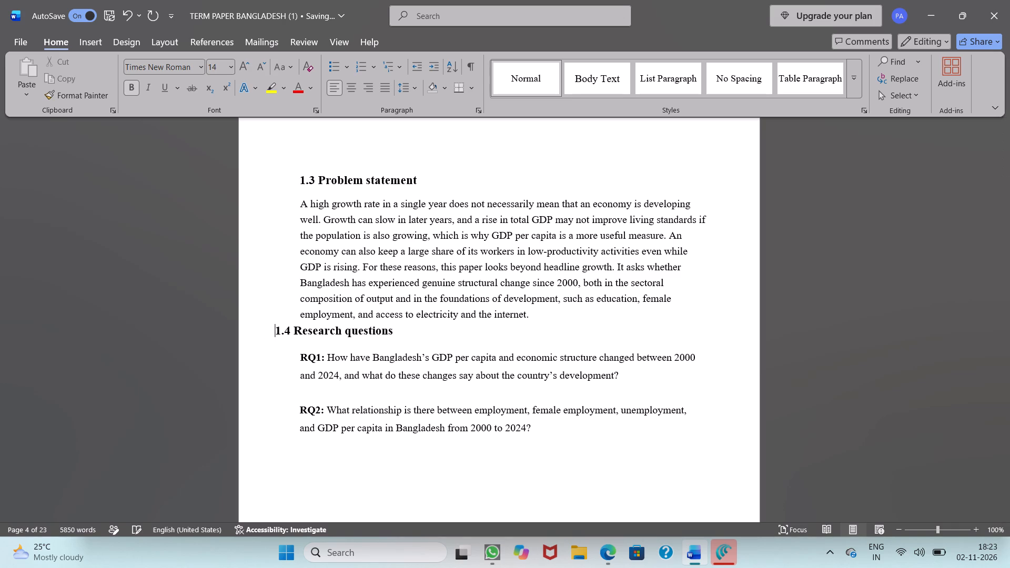
pyautogui.press('space')
pyautogui.press('space')
pyautogui.press('space')
pyautogui.press('space')
pyautogui.press('space')
pyautogui.press('space')
pyautogui.press('space')
pyautogui.press('space')
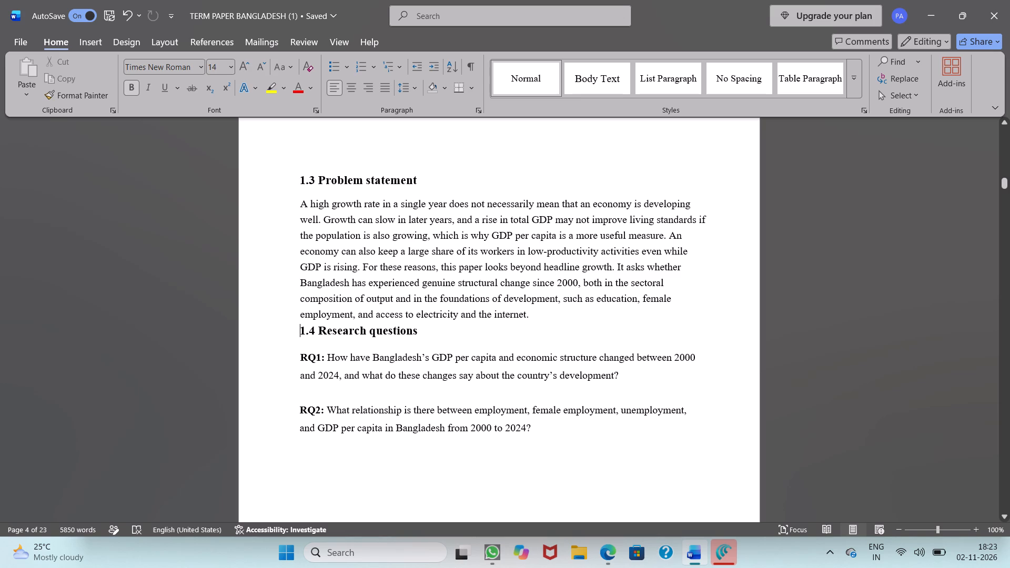
# Select the 1.3 Problem statement heading together with its entire body paragraph.
pyautogui.moveTo(299, 179); pyautogui.dragTo(474, 295)
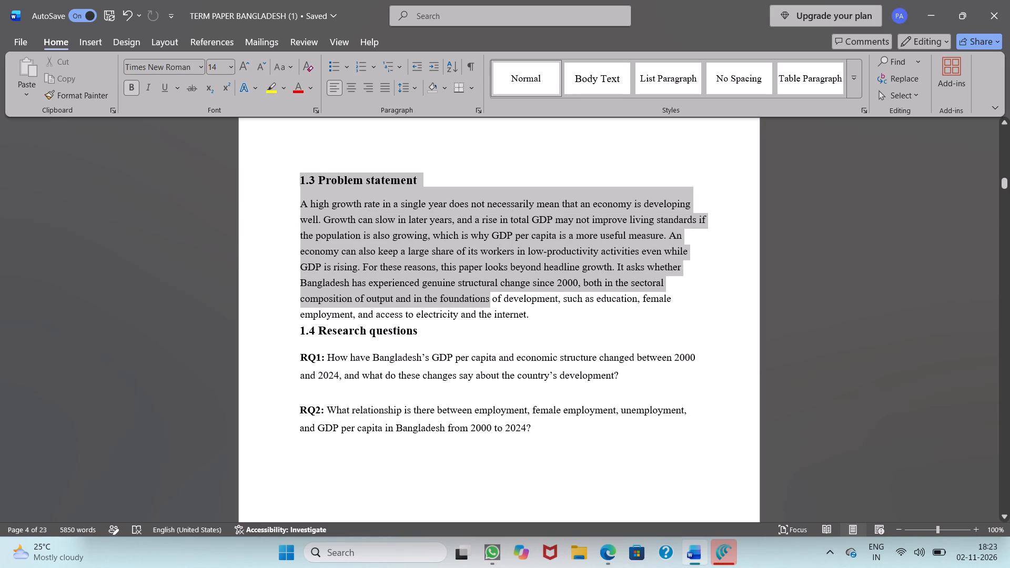
pyautogui.moveTo(474, 295); pyautogui.dragTo(528, 316)
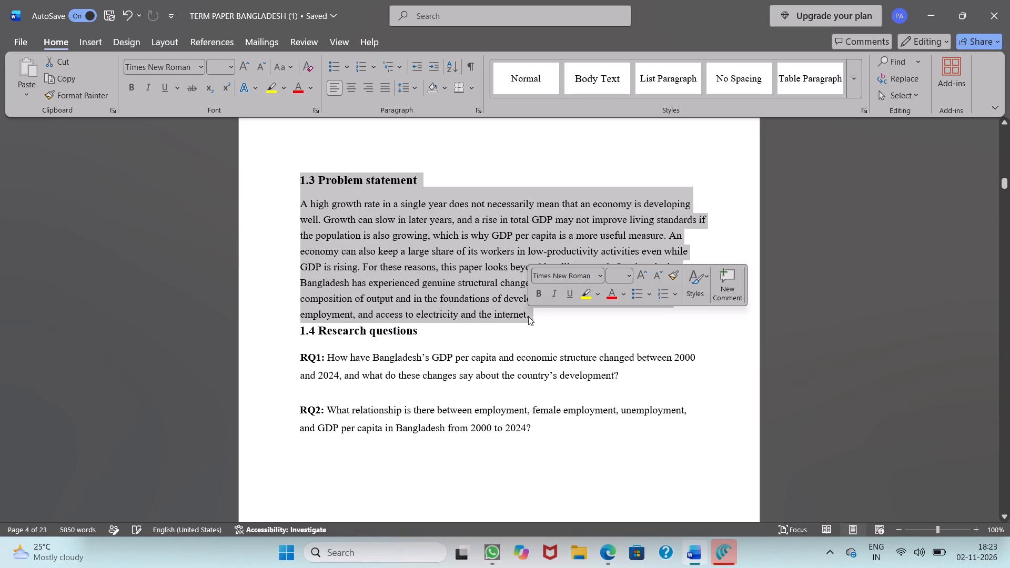
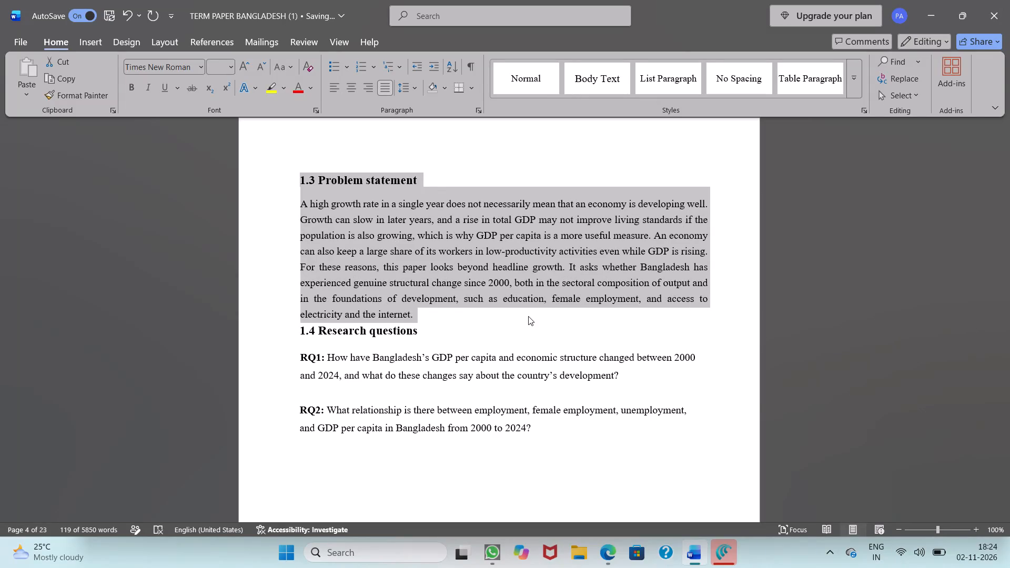
# Justify the 1.2 Development context heading together with its two body paragraphs.
pyautogui.scroll(3, 528, 316)
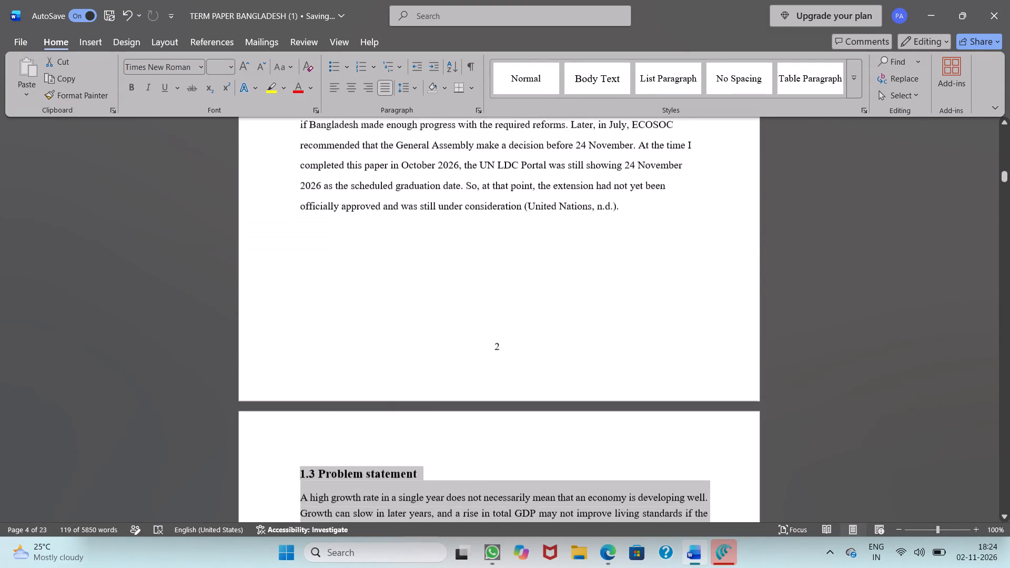
pyautogui.scroll(2, 528, 316)
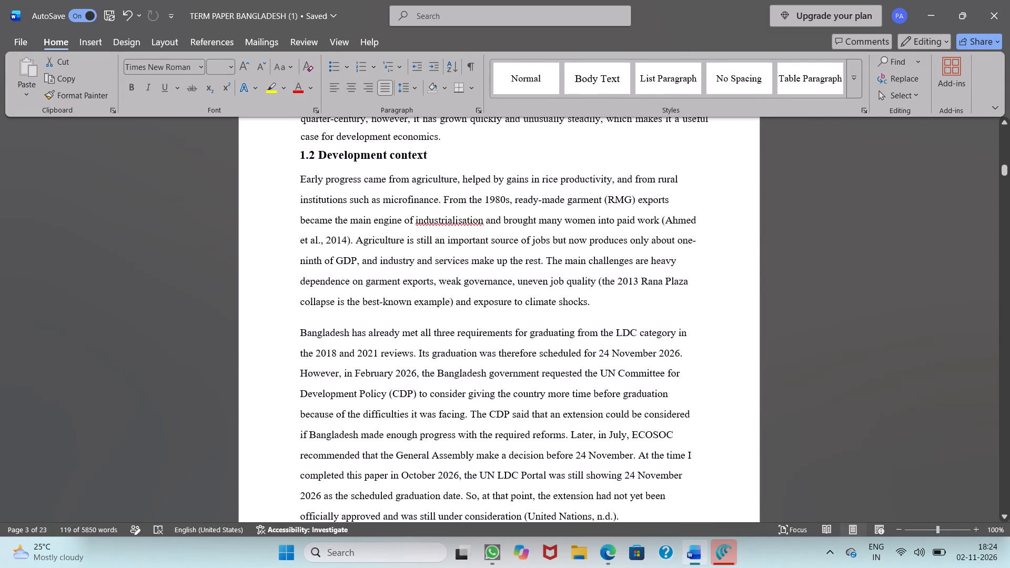
pyautogui.moveTo(299, 153); pyautogui.dragTo(371, 185)
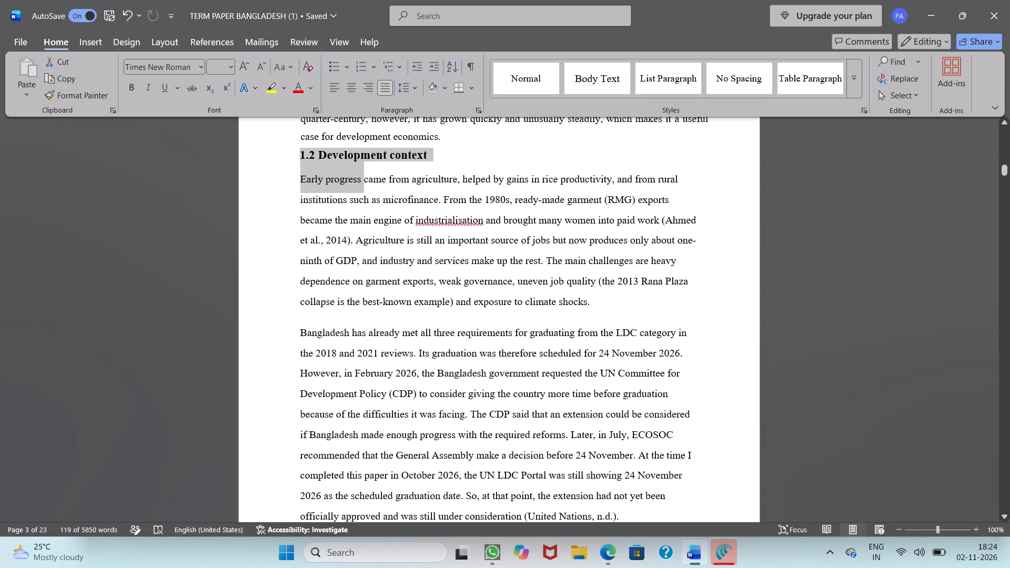
pyautogui.moveTo(371, 185); pyautogui.dragTo(617, 519)
pyautogui.scroll(1, 433, 323)
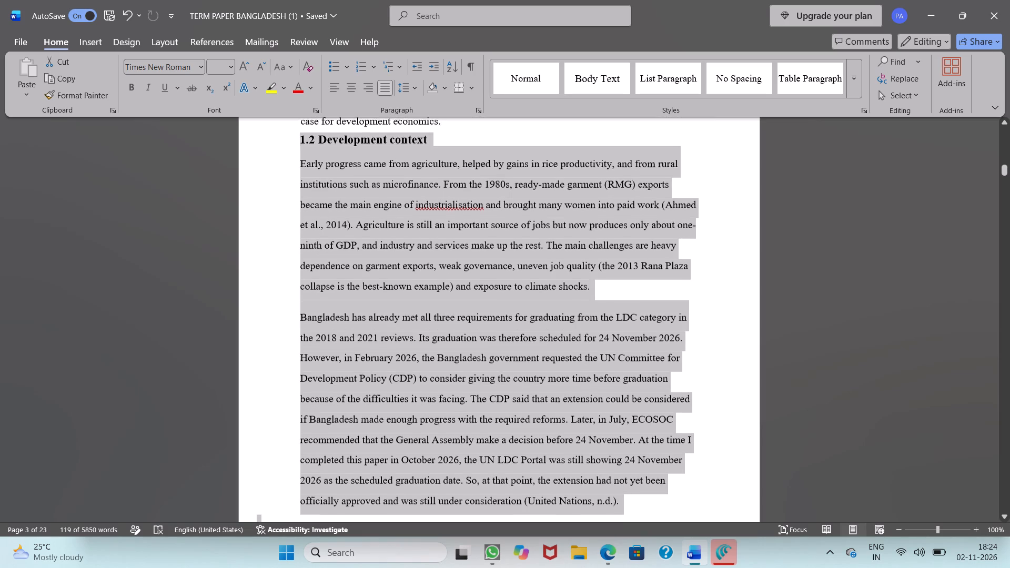
pyautogui.moveTo(617, 519); pyautogui.dragTo(618, 484)
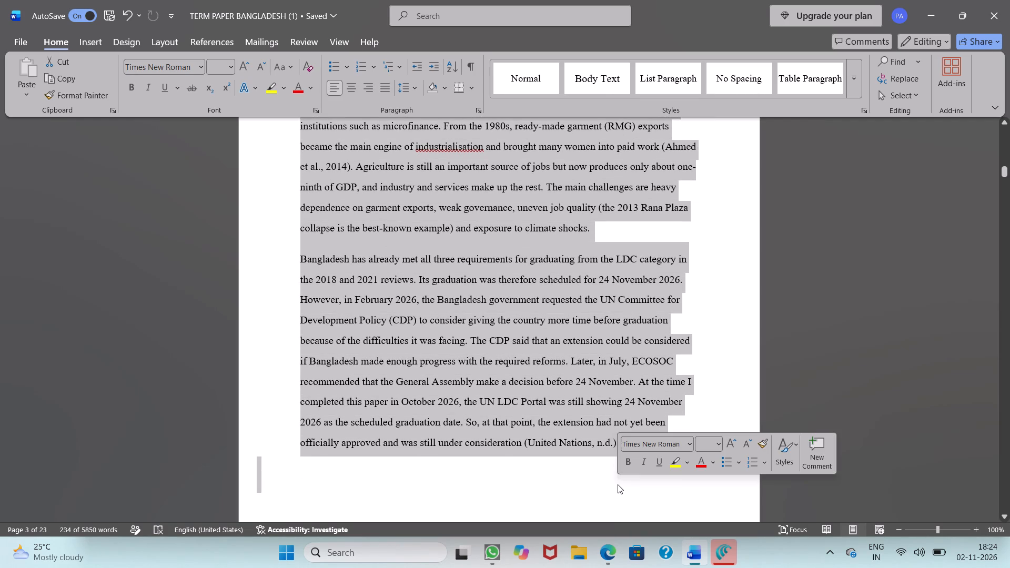
pyautogui.hotkey('ctrl', 'j')
# Justify the text from the 1. Introduction heading through the end of the 1.1 Background paragraph.
pyautogui.scroll(3, 618, 484)
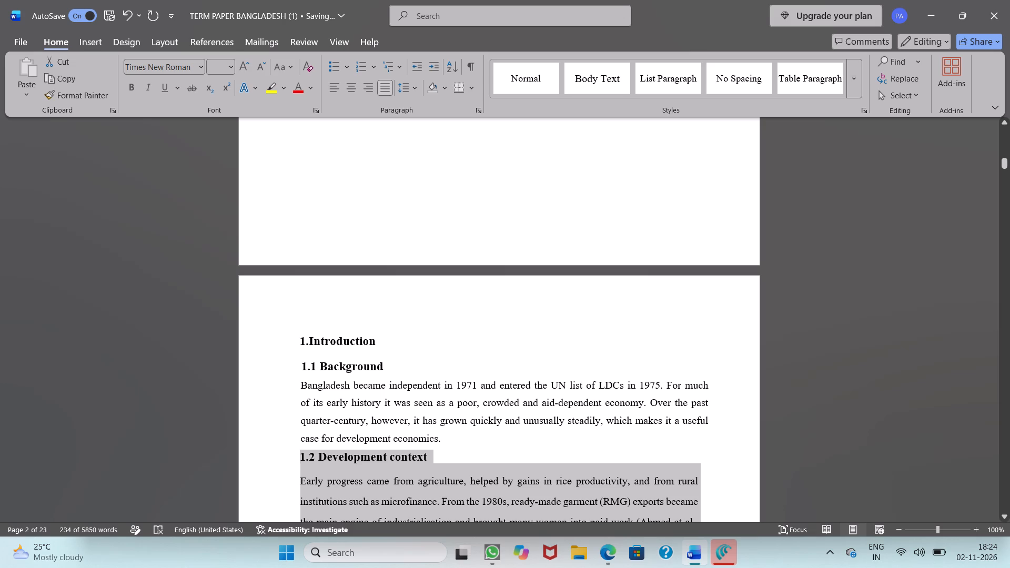
pyautogui.moveTo(298, 341); pyautogui.dragTo(398, 400)
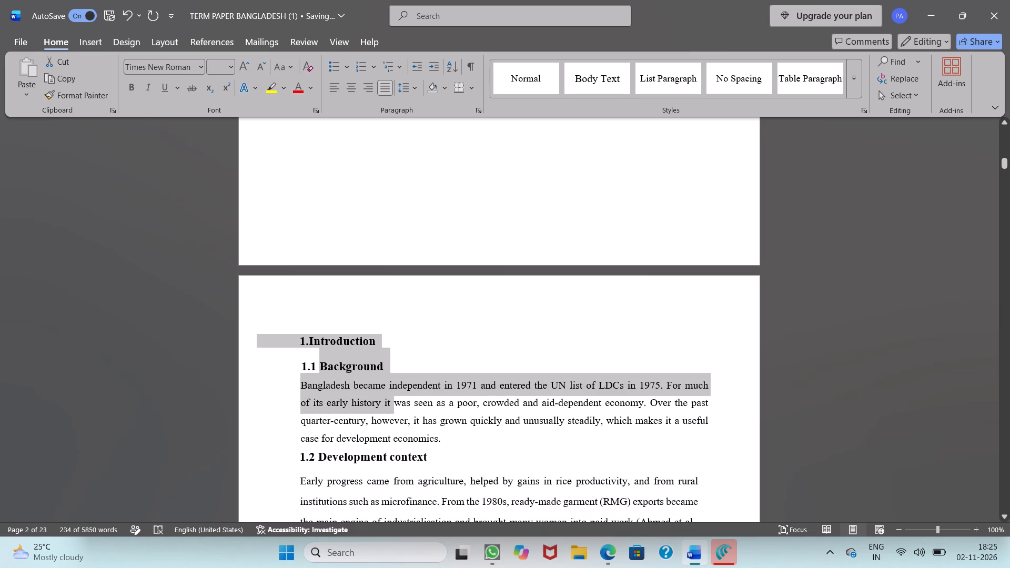
pyautogui.moveTo(398, 400); pyautogui.dragTo(450, 441)
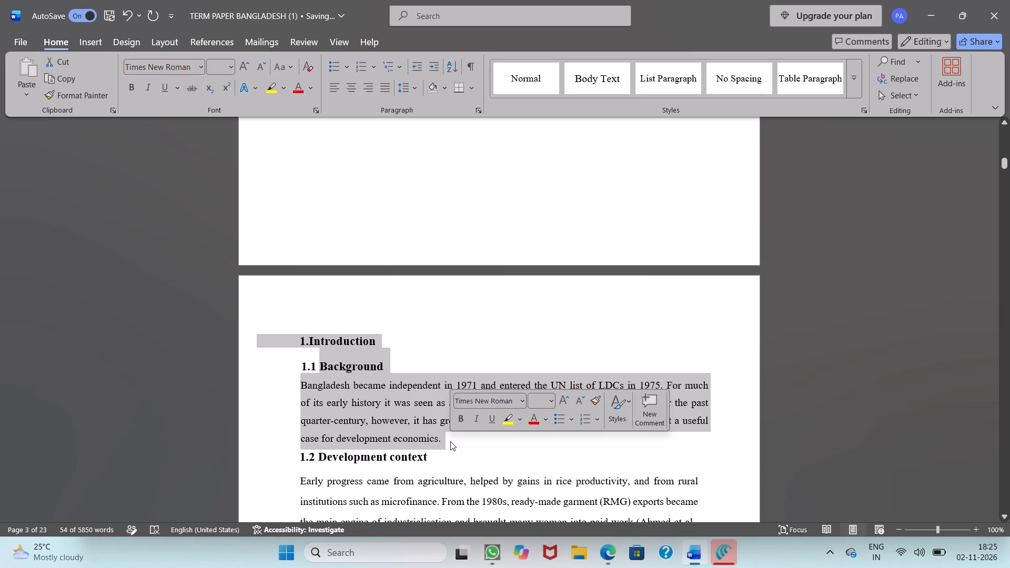
pyautogui.click(366, 322)
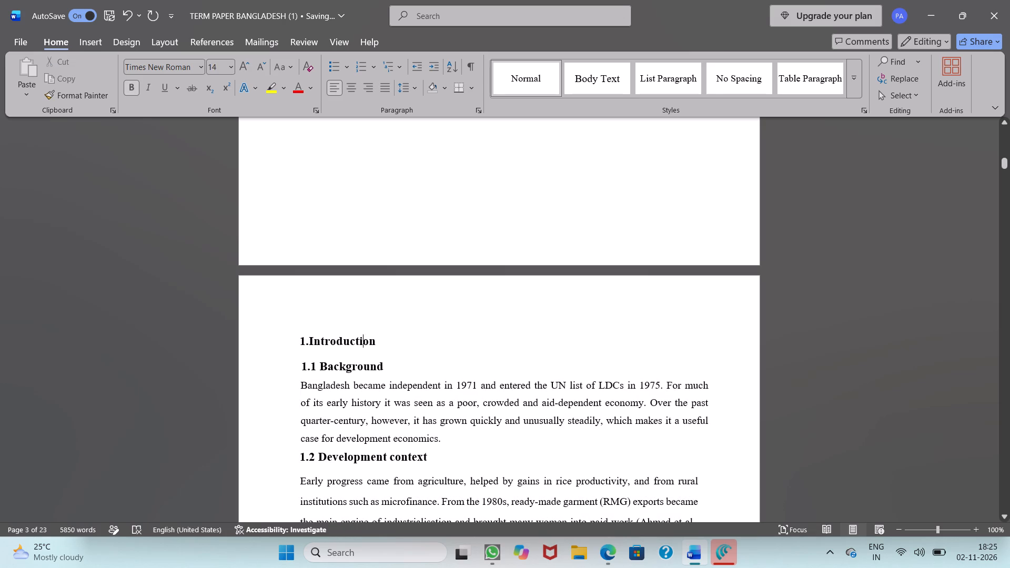
pyautogui.moveTo(298, 337); pyautogui.dragTo(306, 370)
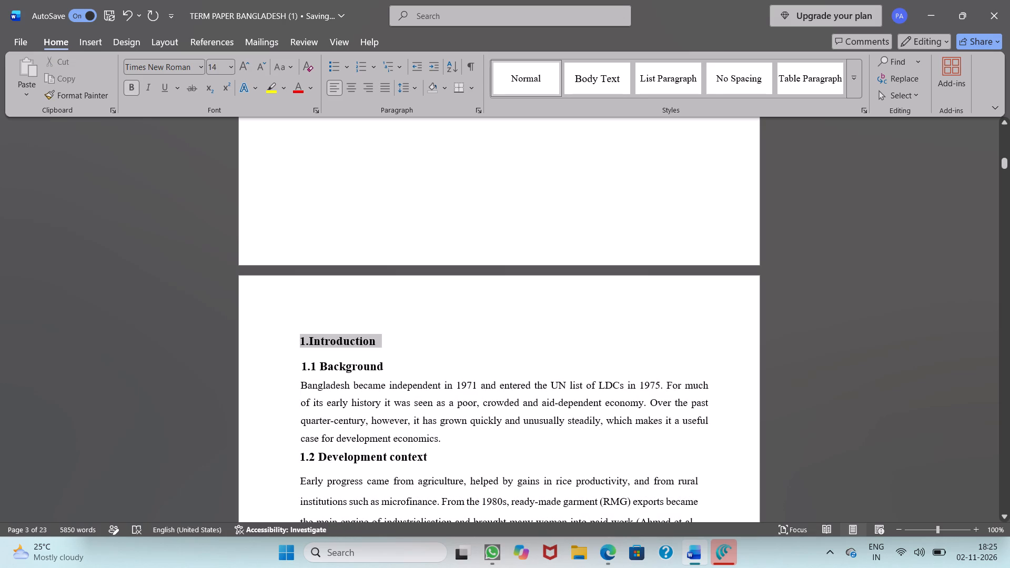
pyautogui.moveTo(306, 370); pyautogui.dragTo(442, 431)
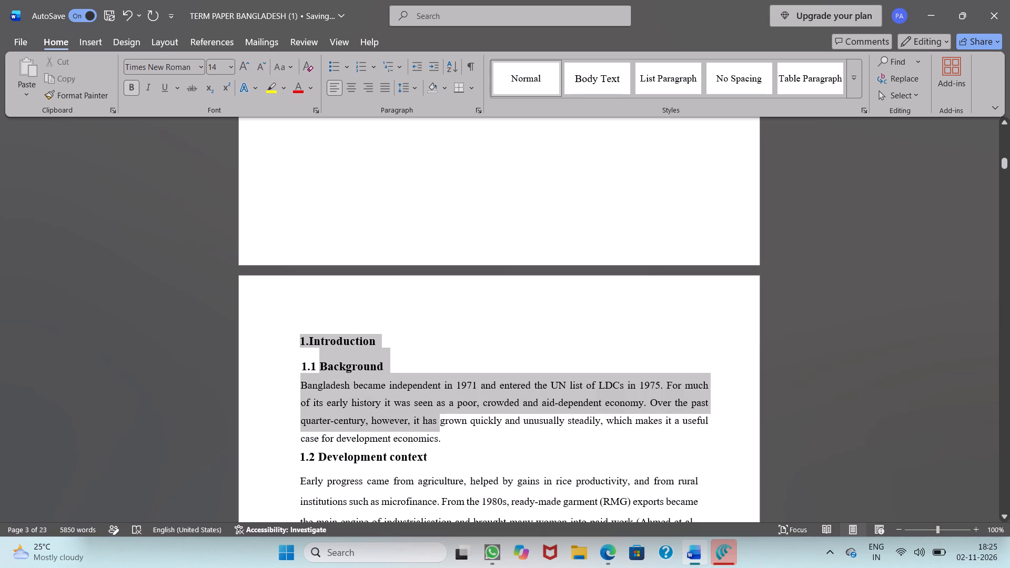
pyautogui.moveTo(442, 431); pyautogui.dragTo(446, 440)
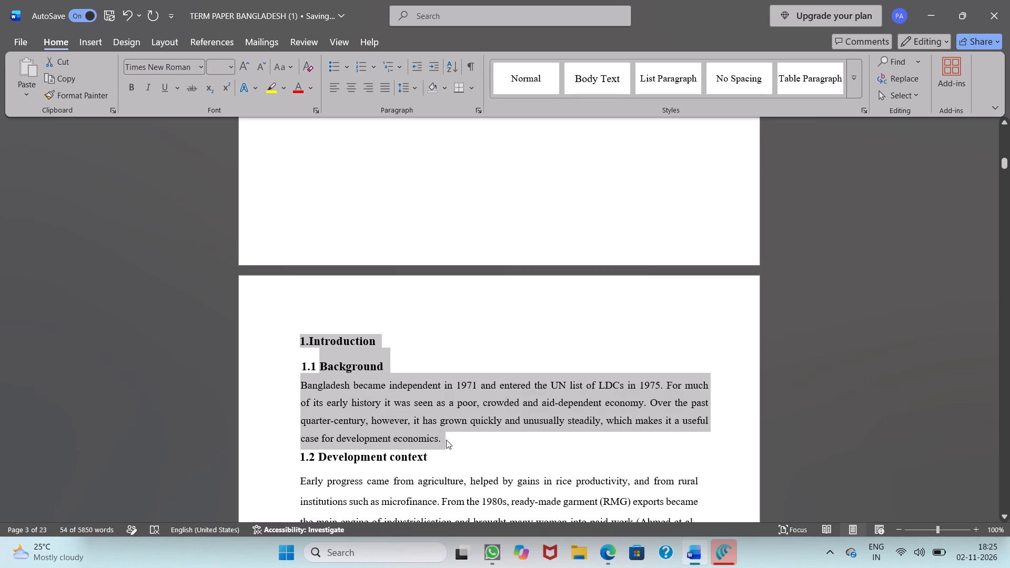
pyautogui.hotkey('ctrl', 'j')
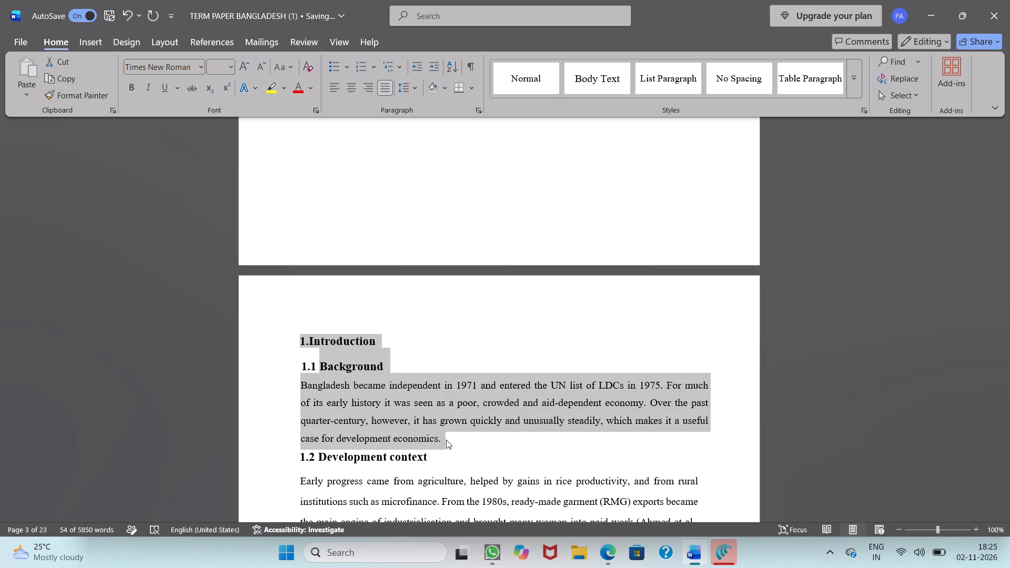
pyautogui.hotkey('ctrl', 'j')
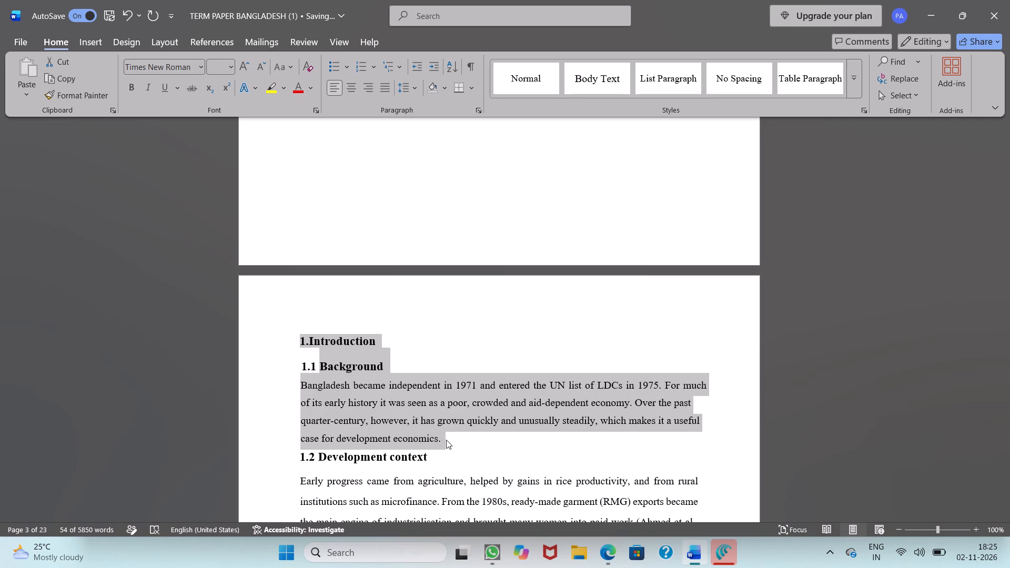
pyautogui.hotkey('ctrl', 'j')
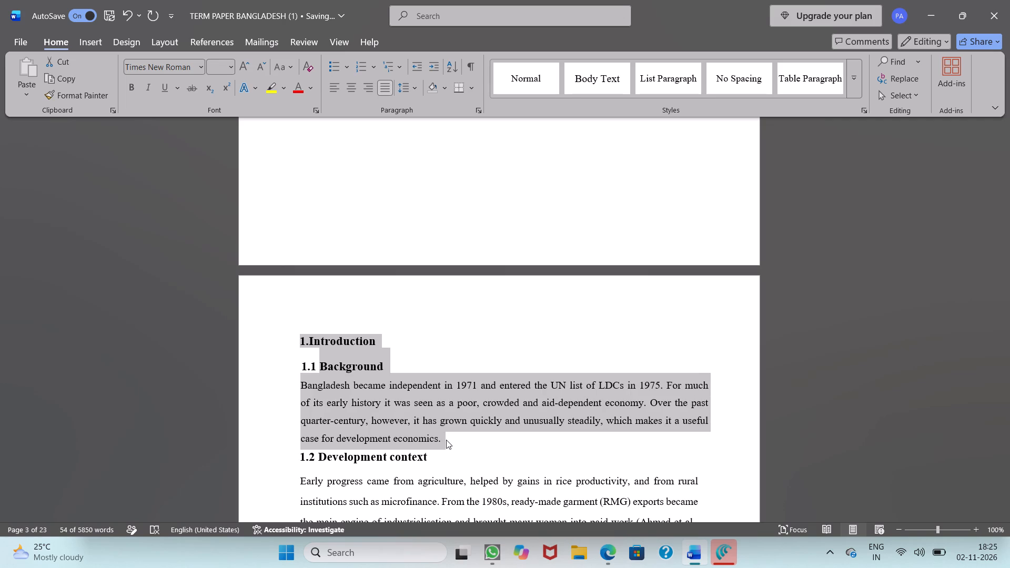
pyautogui.scroll(-2, 446, 440)
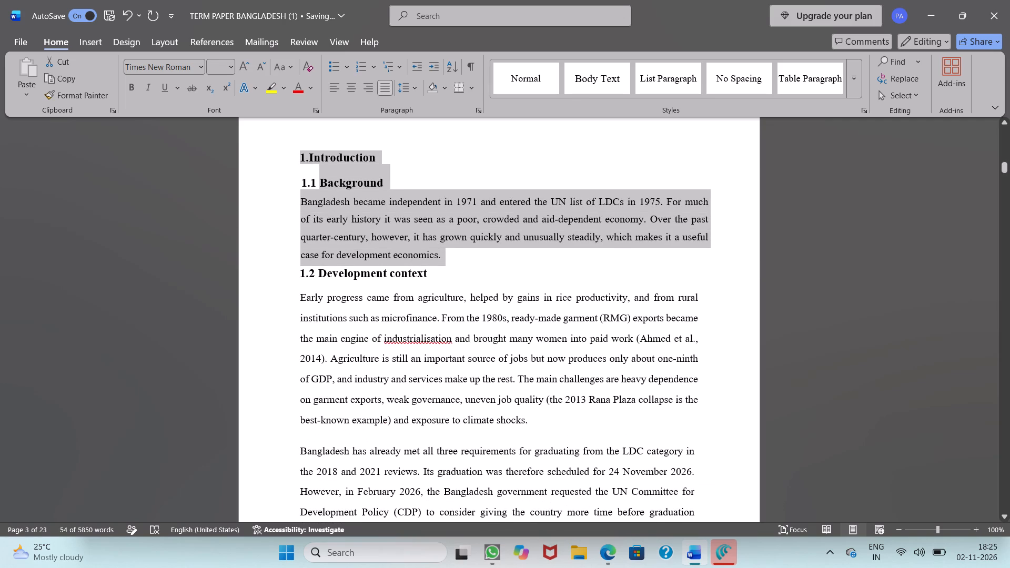
pyautogui.click(446, 440)
# Apply justified alignment to the Abstract heading and its body paragraph.
pyautogui.scroll(2, 446, 440)
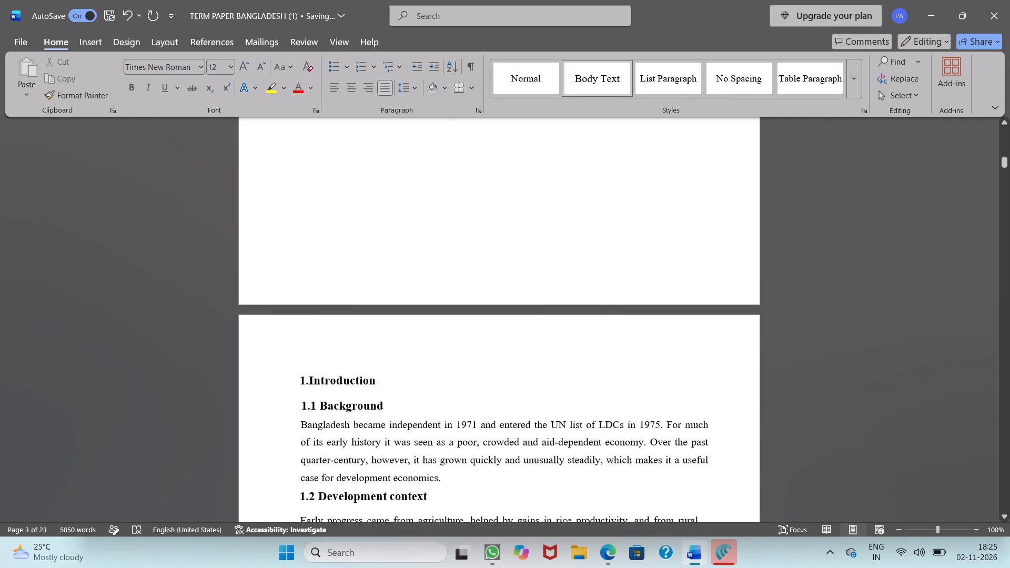
pyautogui.scroll(2, 446, 440)
pyautogui.scroll(-2, 446, 440)
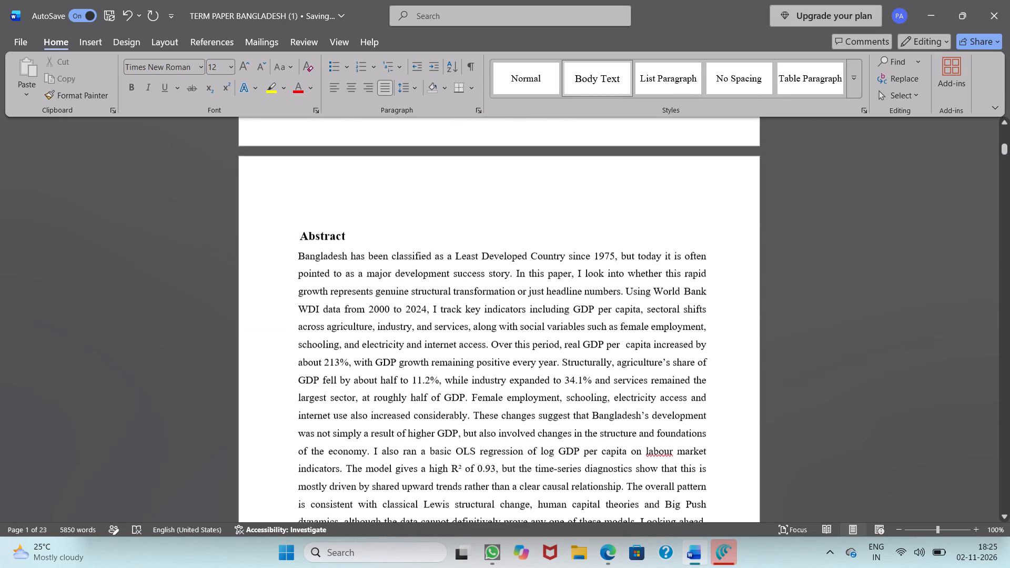
pyautogui.moveTo(300, 237); pyautogui.dragTo(334, 271)
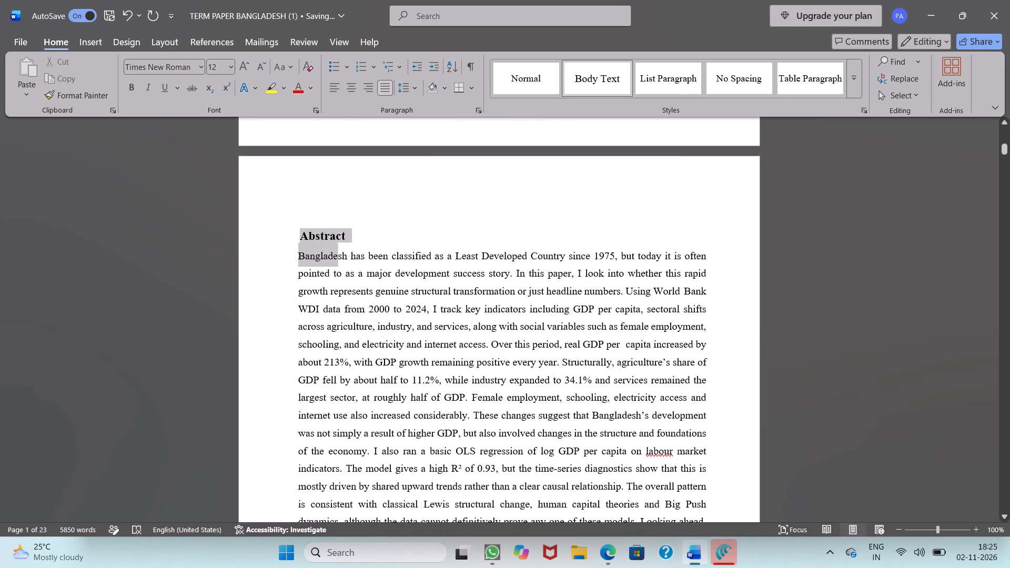
pyautogui.moveTo(334, 271); pyautogui.dragTo(382, 341)
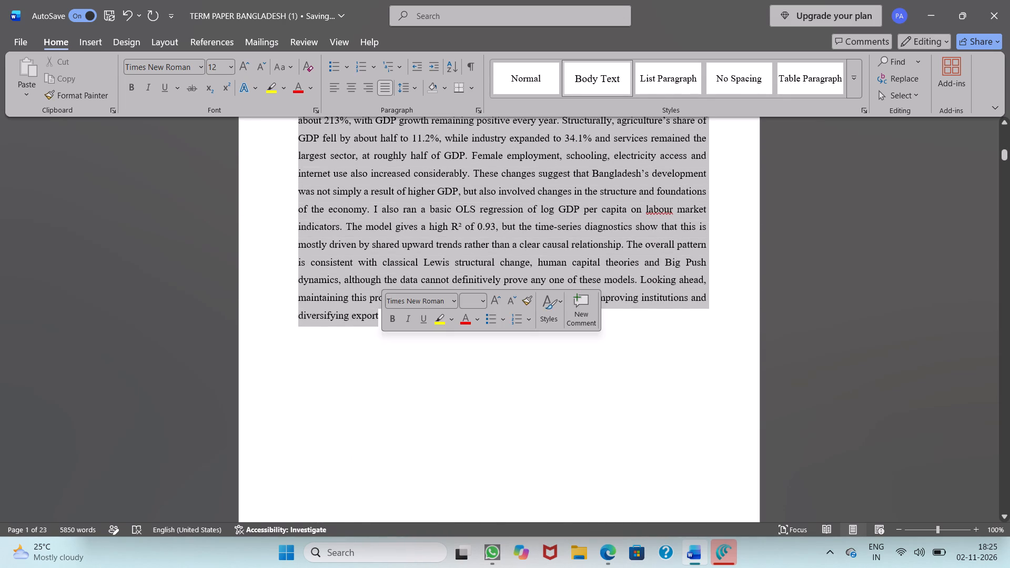
pyautogui.hotkey('ctrl', 'j')
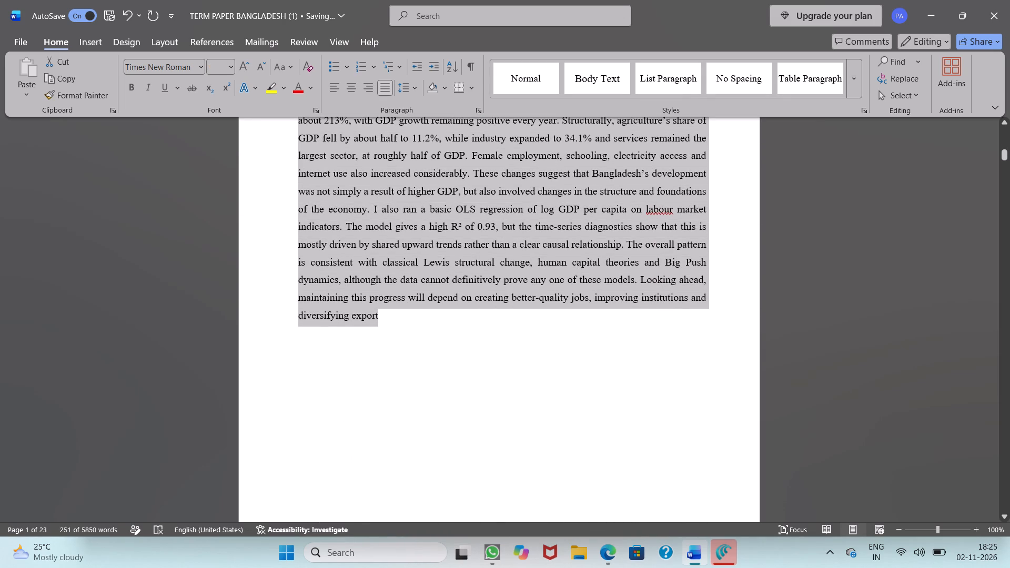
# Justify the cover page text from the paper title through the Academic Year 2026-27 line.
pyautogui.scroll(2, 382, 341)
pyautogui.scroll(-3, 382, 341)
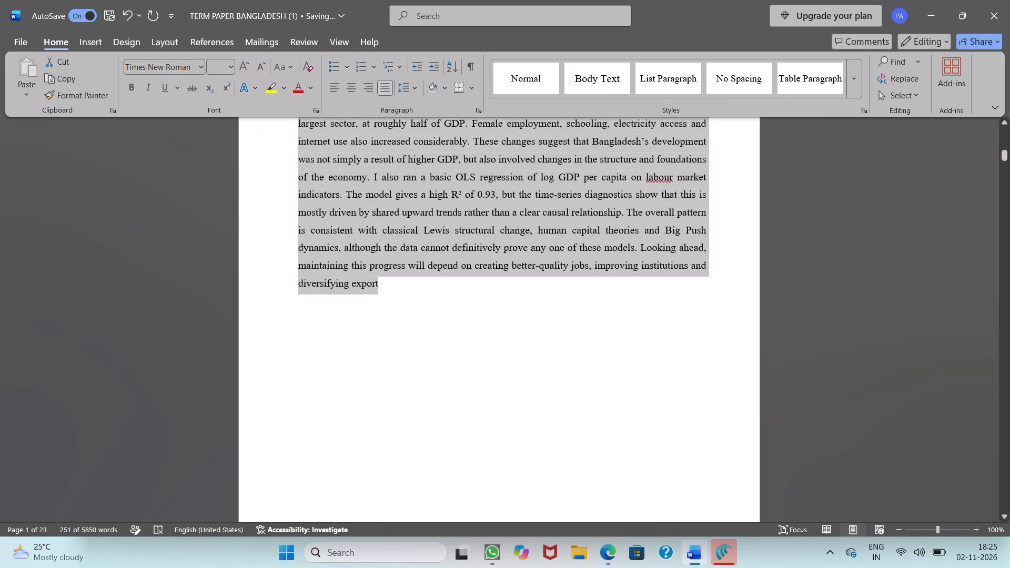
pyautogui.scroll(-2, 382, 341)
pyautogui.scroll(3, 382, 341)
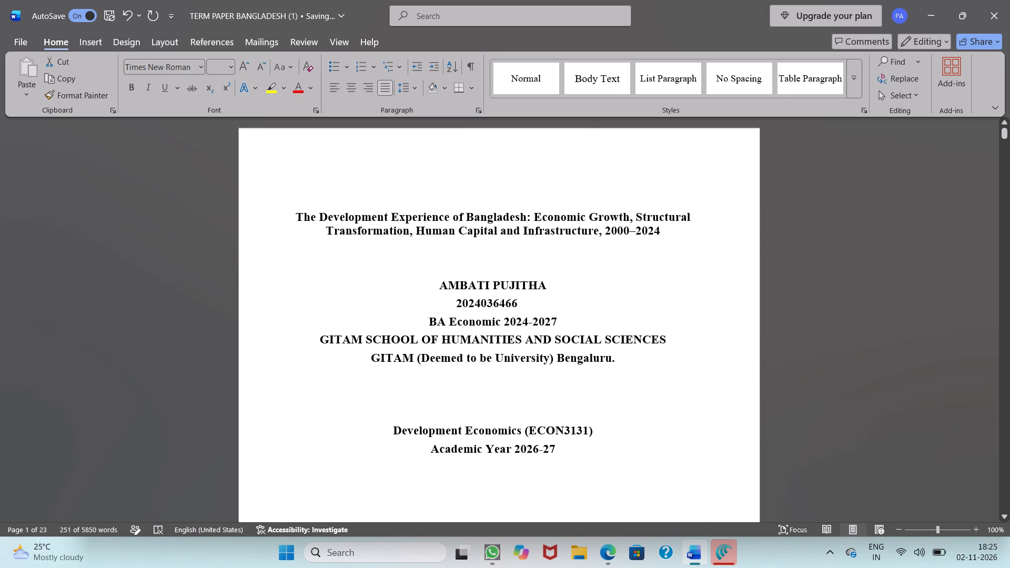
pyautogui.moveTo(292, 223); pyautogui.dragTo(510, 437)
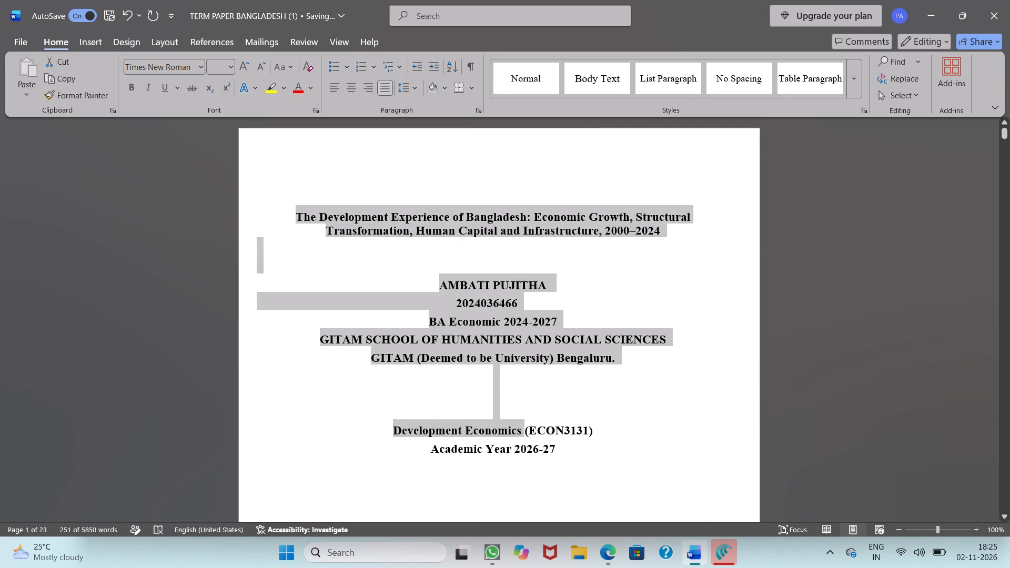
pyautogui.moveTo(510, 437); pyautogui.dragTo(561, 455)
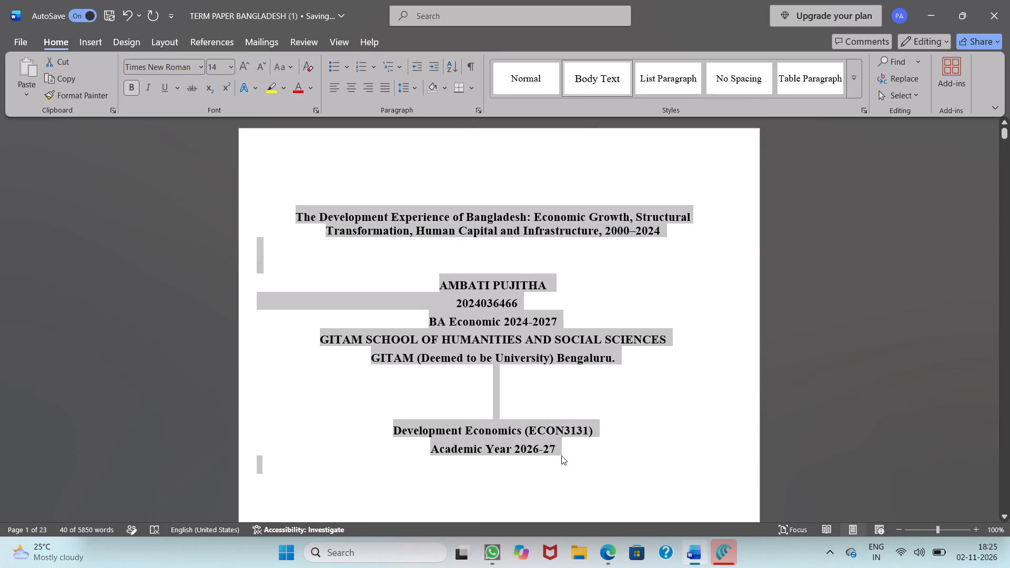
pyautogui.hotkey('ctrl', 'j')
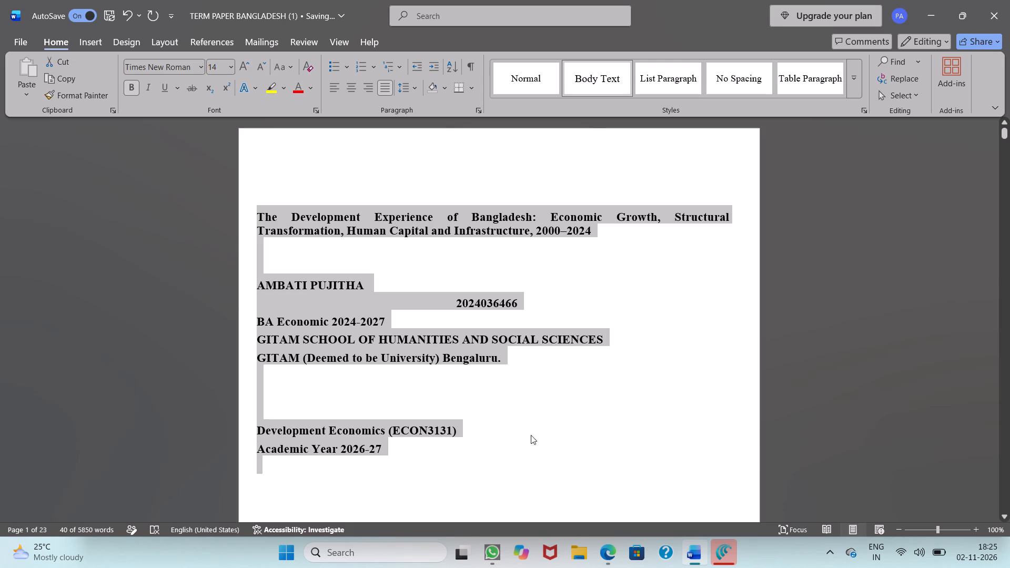
# Center the selected cover page text from the paper title through the Academic Year 2026-27 line.
pyautogui.click(370, 86)
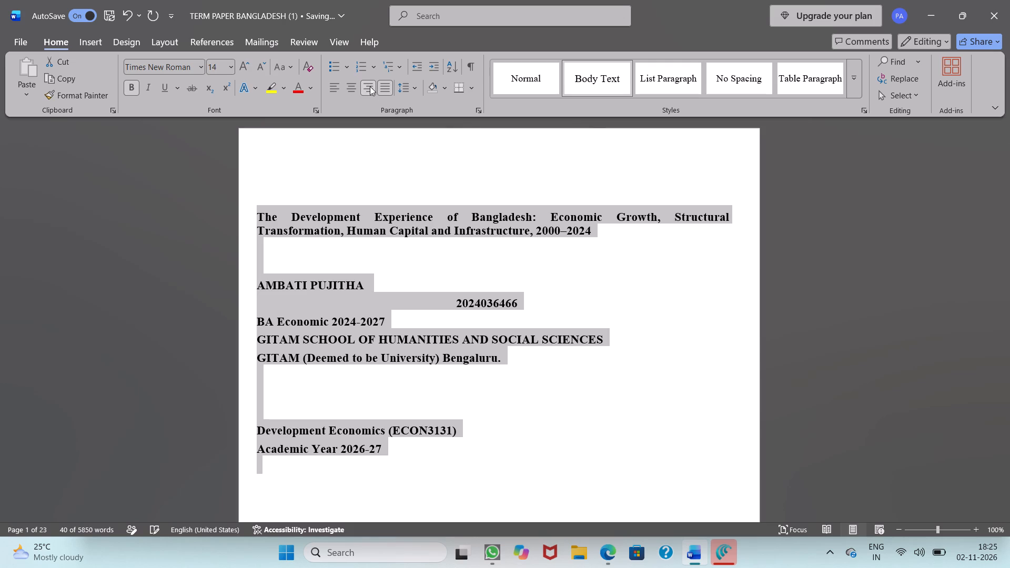
pyautogui.click(352, 86)
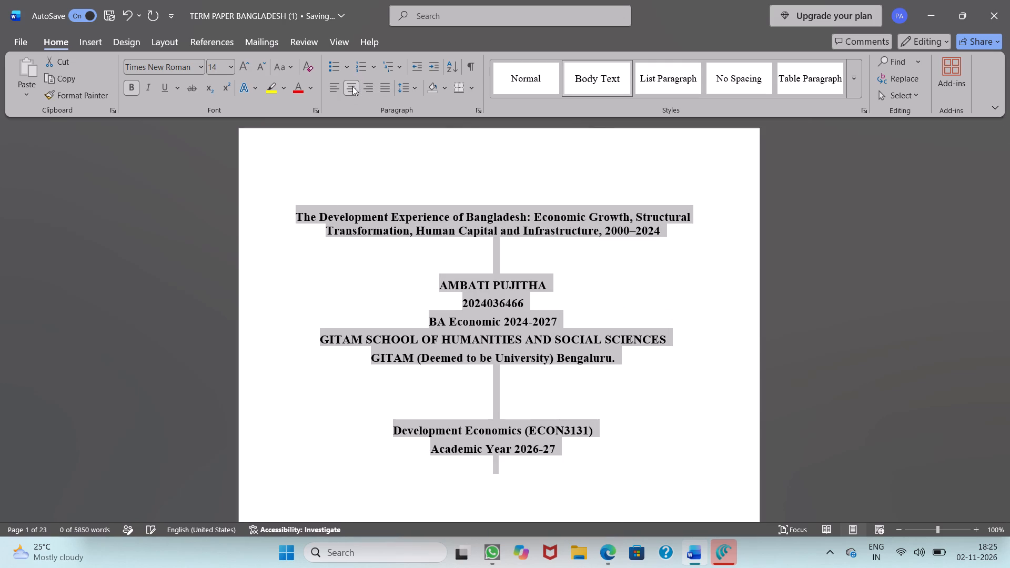
pyautogui.click(332, 258)
# Justify the 1.4 Research questions heading together with the RQ1 and RQ2 questions below it.
pyautogui.scroll(-4, 332, 258)
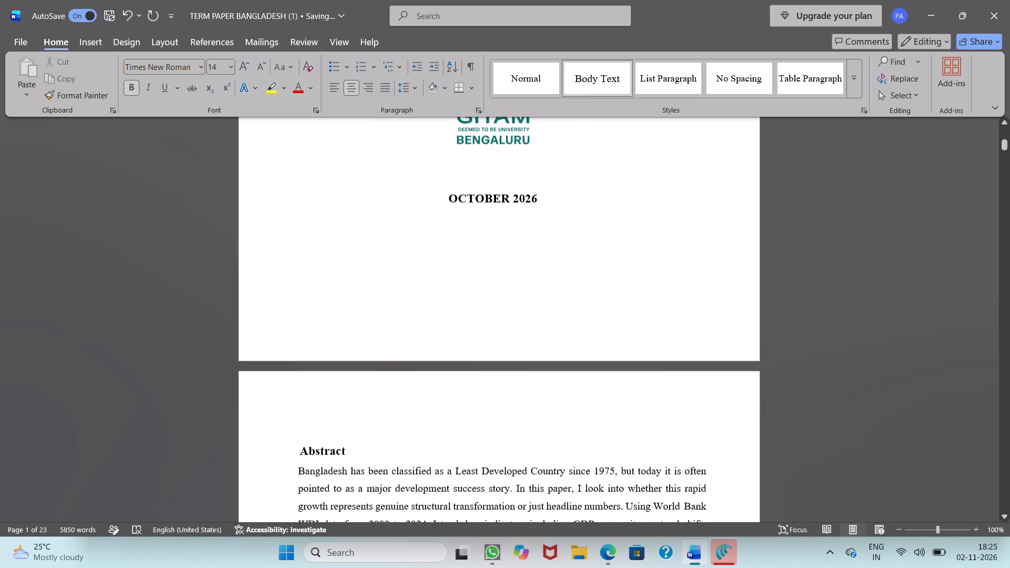
pyautogui.scroll(-5, 332, 258)
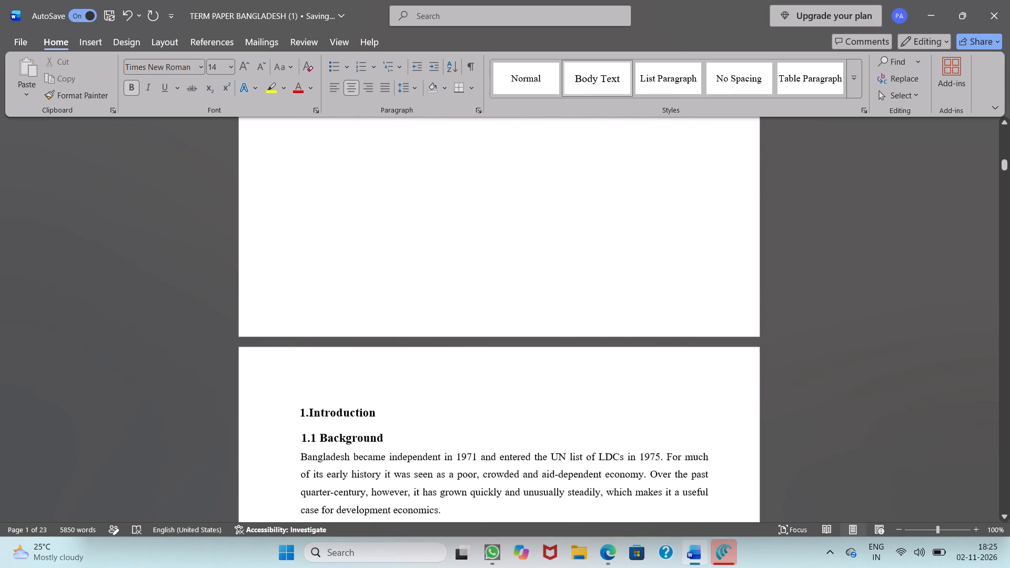
pyautogui.scroll(-3, 332, 258)
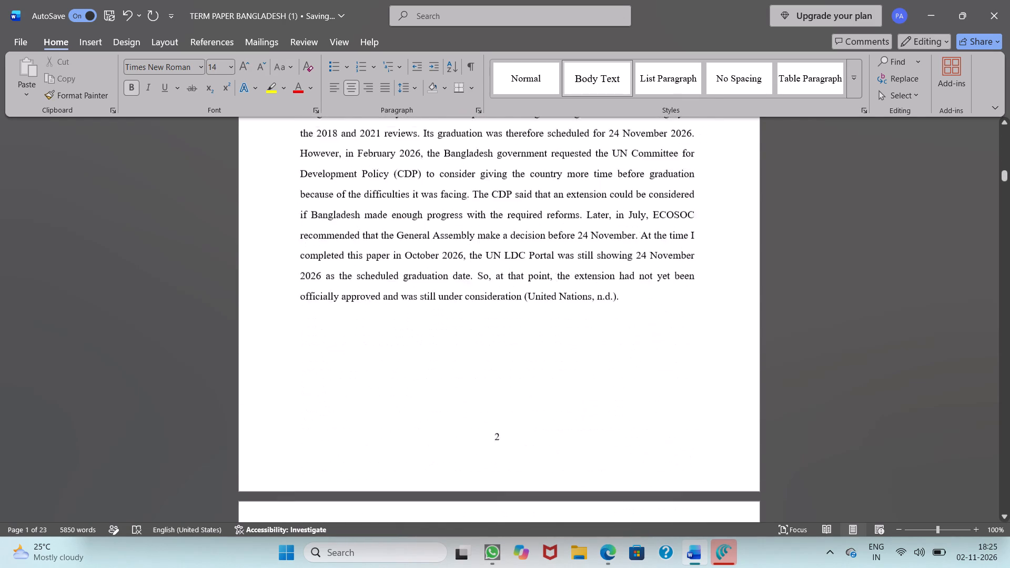
pyautogui.scroll(-1, 332, 258)
pyautogui.scroll(3, 332, 258)
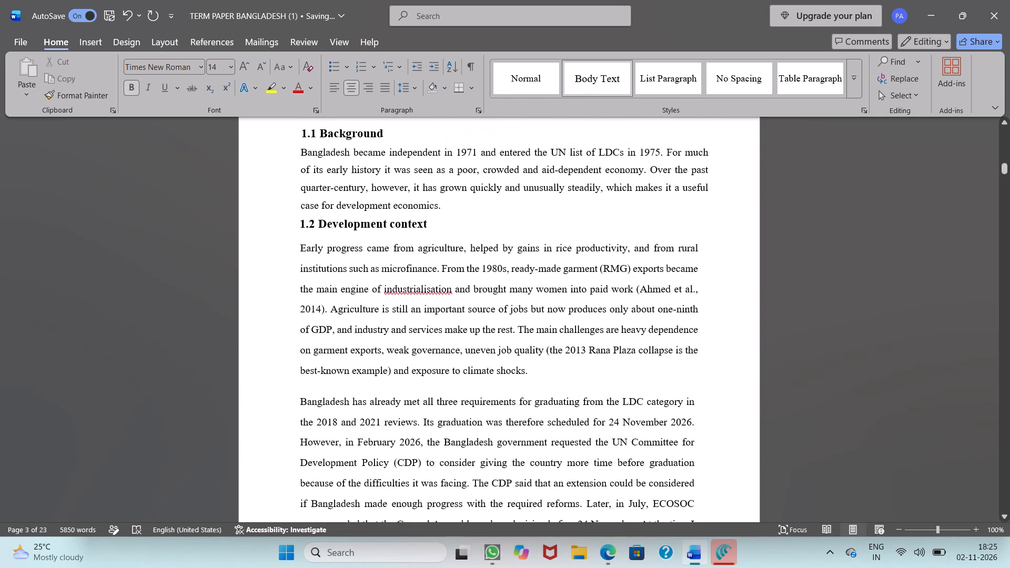
pyautogui.scroll(-5, 332, 258)
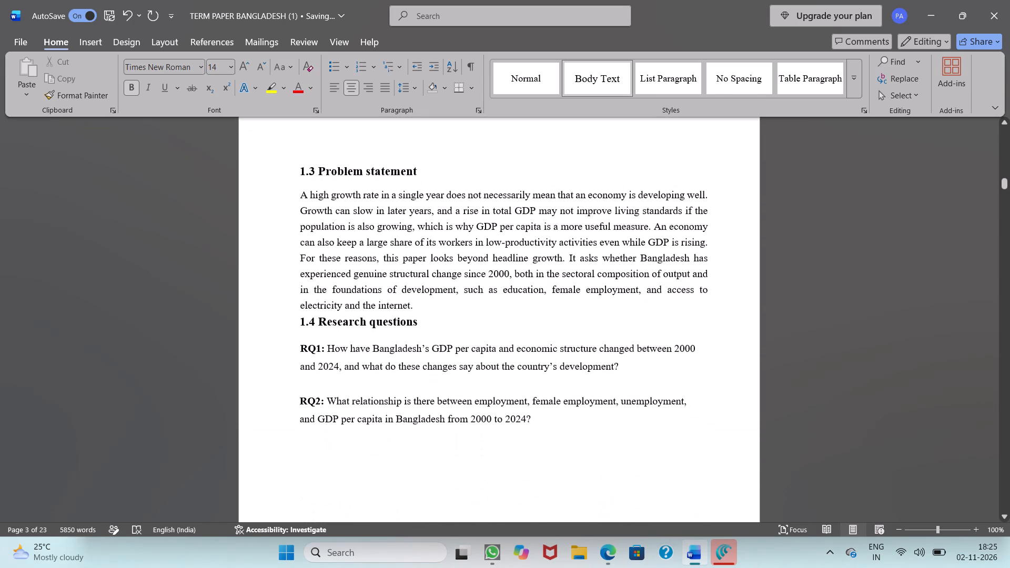
pyautogui.scroll(-1, 332, 258)
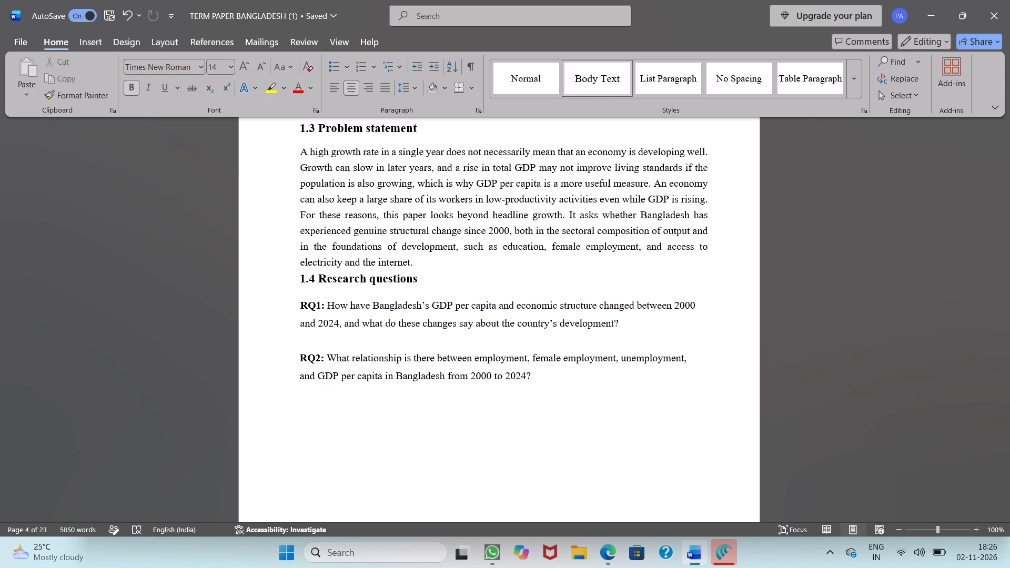
pyautogui.moveTo(298, 282); pyautogui.dragTo(387, 382)
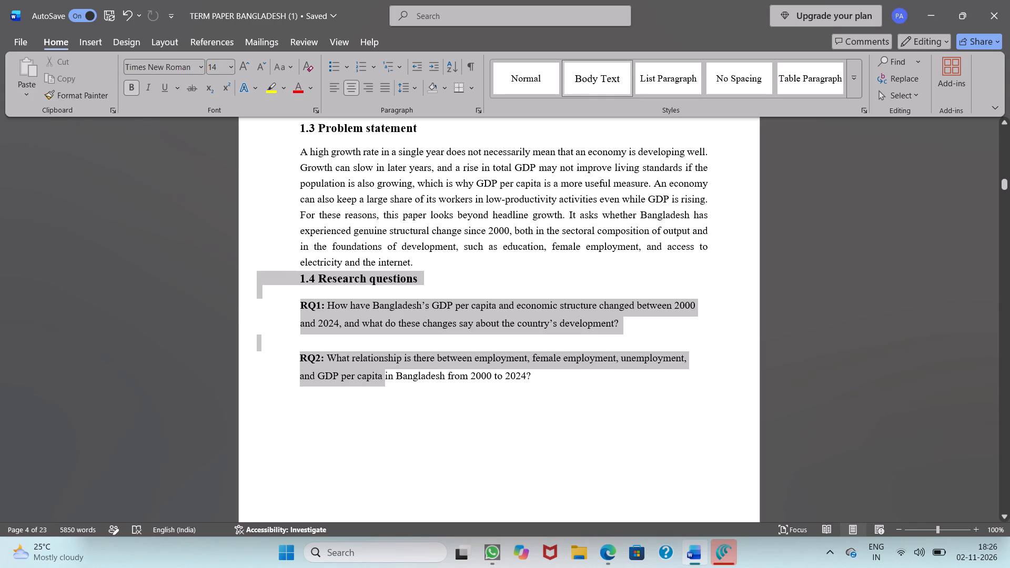
pyautogui.moveTo(387, 382); pyautogui.dragTo(521, 390)
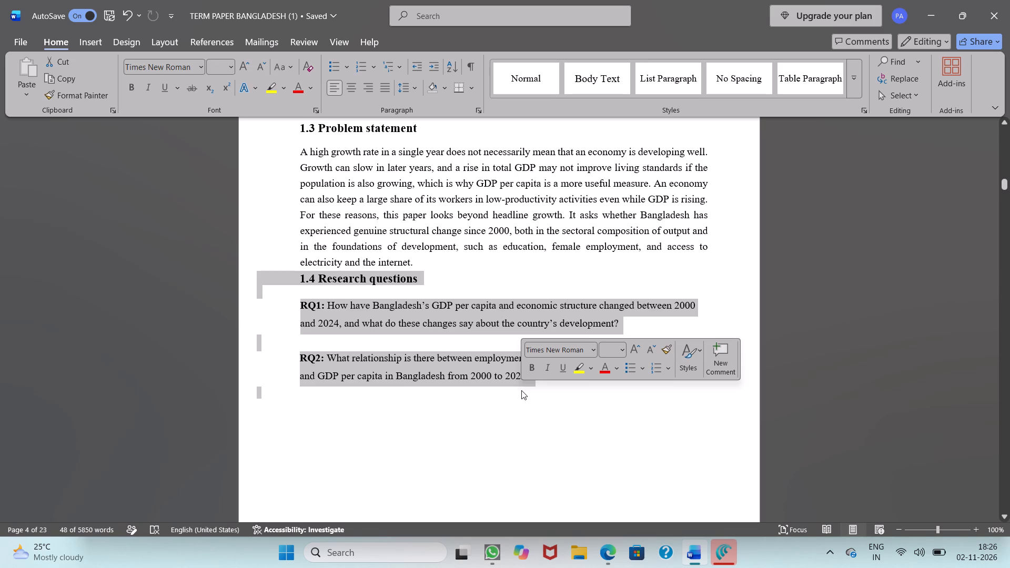
pyautogui.hotkey('ctrl', 'j')
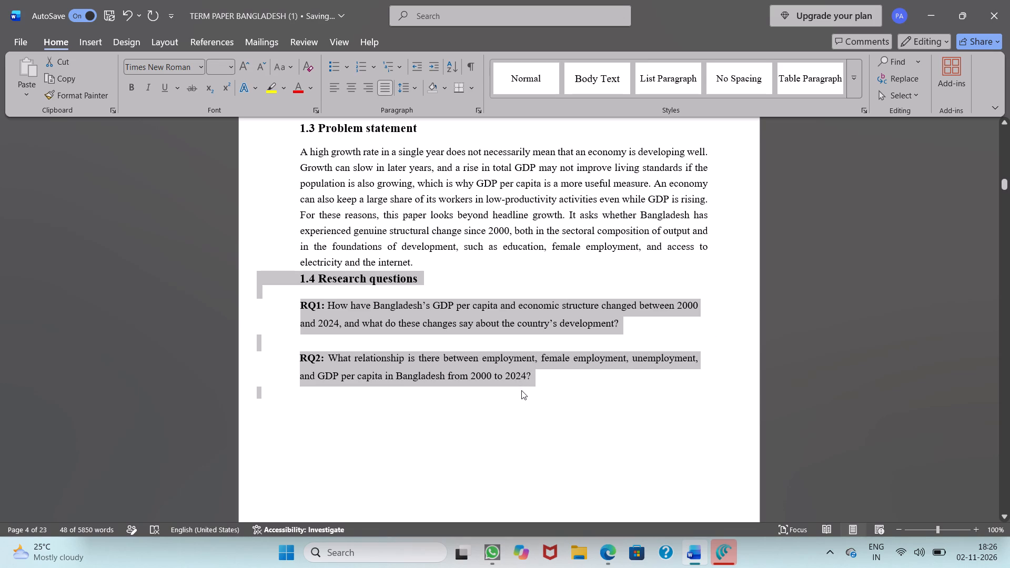
pyautogui.click(516, 421)
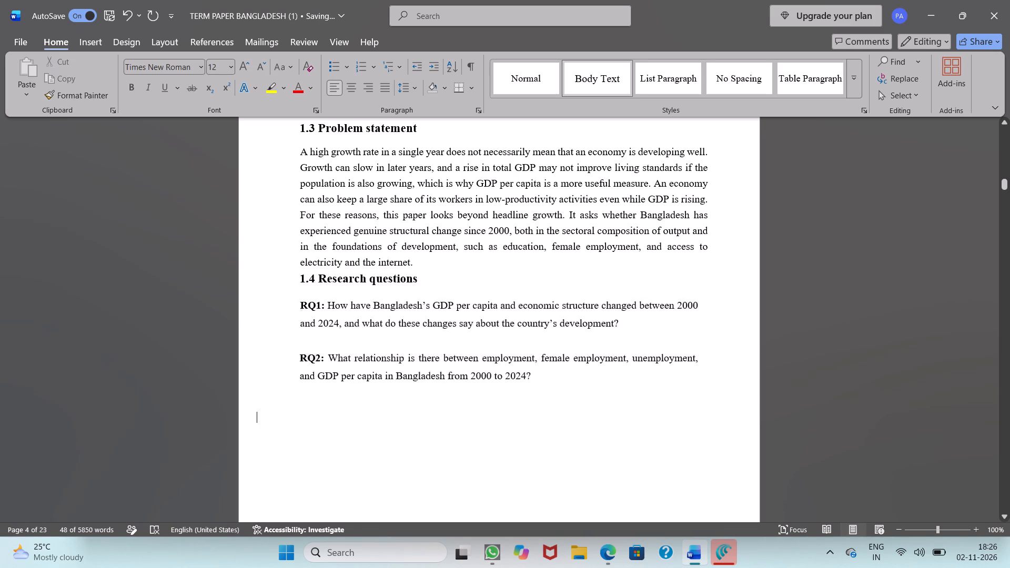
# Format the Objectives heading above the bulleted list as 14 pt bold.
pyautogui.scroll(-5, 516, 421)
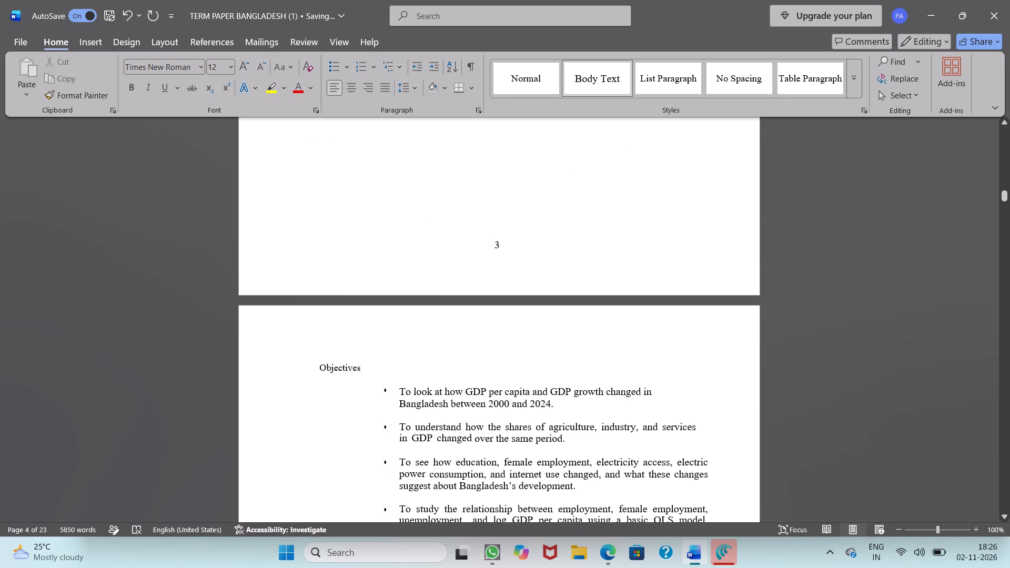
pyautogui.moveTo(316, 368); pyautogui.dragTo(343, 368)
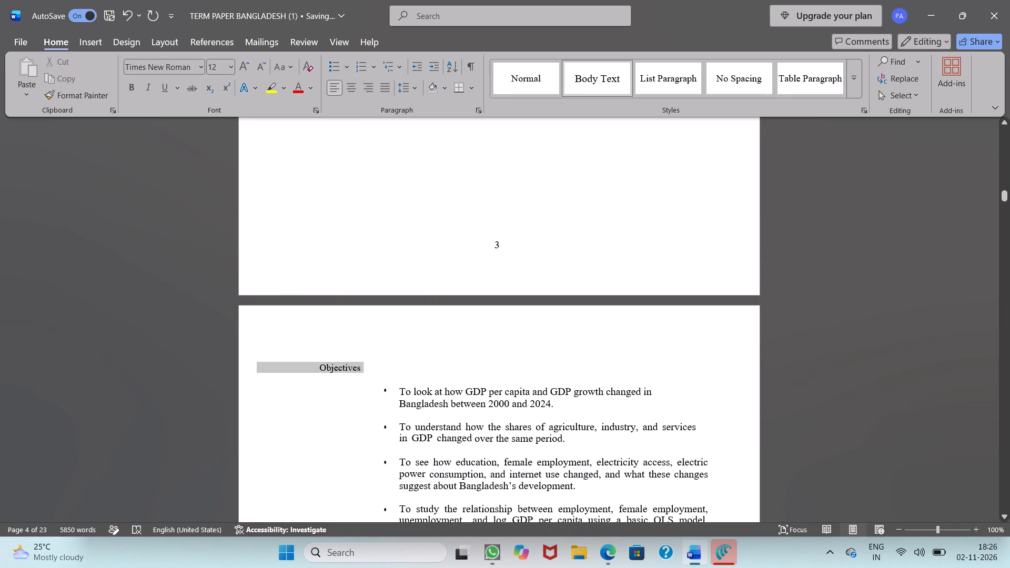
pyautogui.moveTo(343, 368); pyautogui.dragTo(370, 365)
pyautogui.click(442, 324)
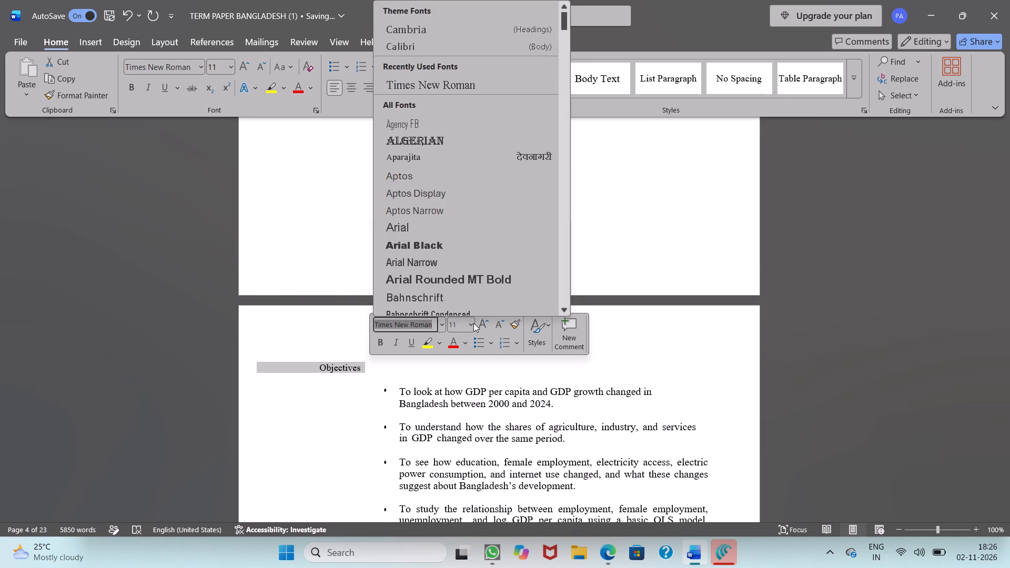
pyautogui.click(470, 324)
pyautogui.click(462, 151)
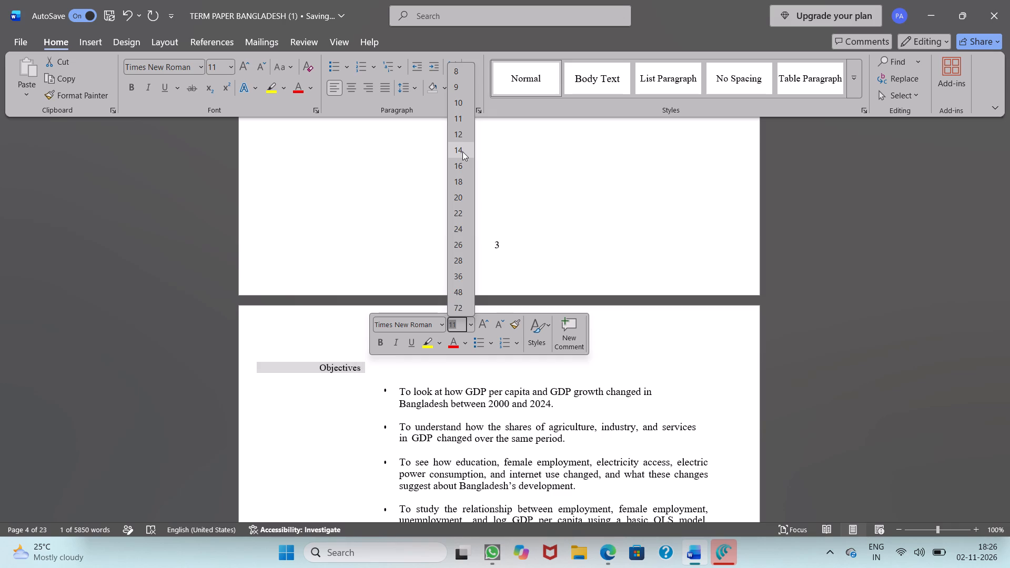
pyautogui.click(382, 346)
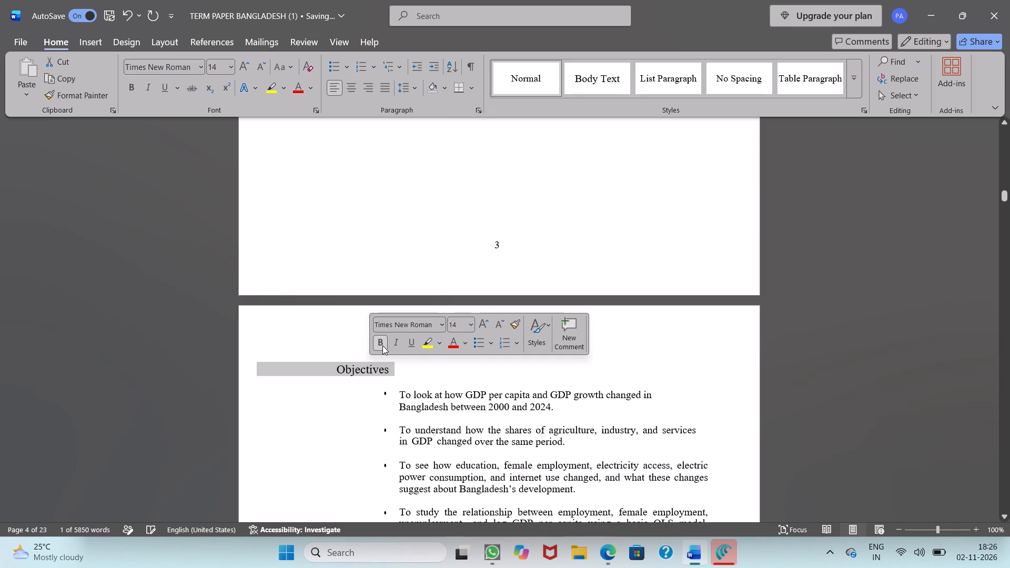
# Remove all the leading spaces before the Objectives heading so it starts at the page margin.
pyautogui.click(338, 369)
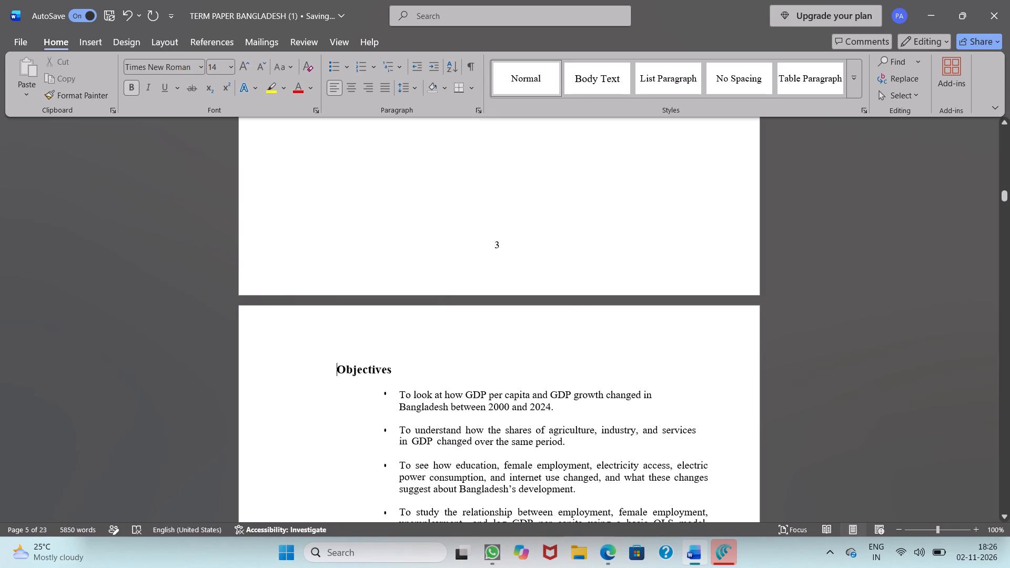
pyautogui.press('BackSpace')
pyautogui.press('BackSpace')
pyautogui.press('BackSpace')
pyautogui.press('BackSpace')
pyautogui.press('BackSpace')
pyautogui.press('BackSpace')
pyautogui.press('BackSpace')
pyautogui.press('BackSpace')
pyautogui.press('BackSpace')
pyautogui.press('BackSpace')
pyautogui.press('BackSpace')
pyautogui.press('BackSpace')
pyautogui.press('BackSpace')
pyautogui.press('BackSpace')
pyautogui.press('BackSpace')
pyautogui.press('BackSpace')
pyautogui.press('BackSpace')
pyautogui.press('BackSpace')
pyautogui.press('BackSpace')
pyautogui.press('BackSpace')
pyautogui.press('BackSpace')
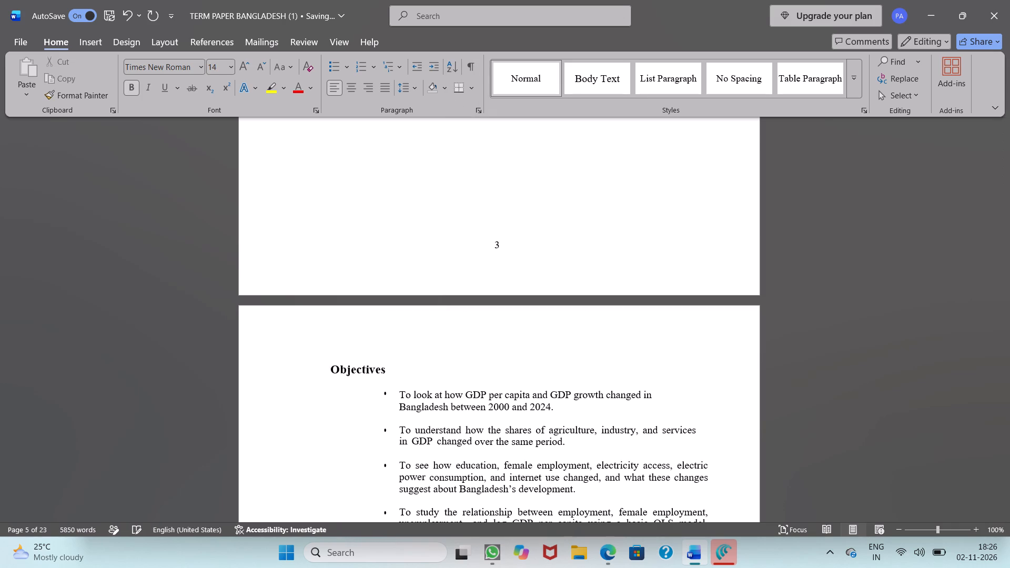
pyautogui.press('BackSpace')
pyautogui.press('BackSpace')
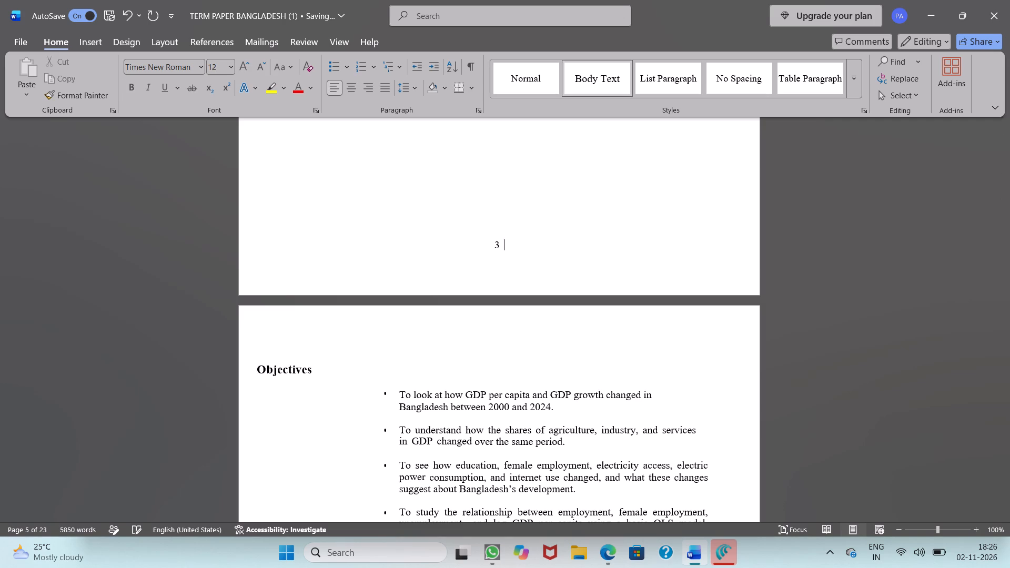
# Delete the page number 3 and the empty space at the end of the page before the Objectives heading.
pyautogui.press('BackSpace')
pyautogui.press('BackSpace')
pyautogui.press('BackSpace')
pyautogui.press('BackSpace')
pyautogui.scroll(3, 338, 365)
pyautogui.scroll(-1, 338, 365)
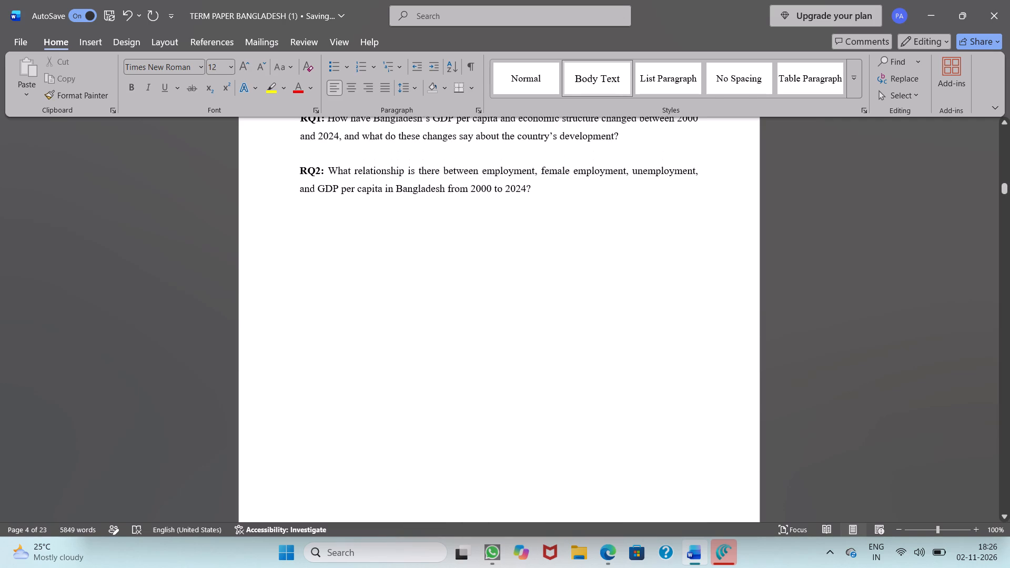
pyautogui.scroll(-2, 338, 365)
pyautogui.click(256, 356)
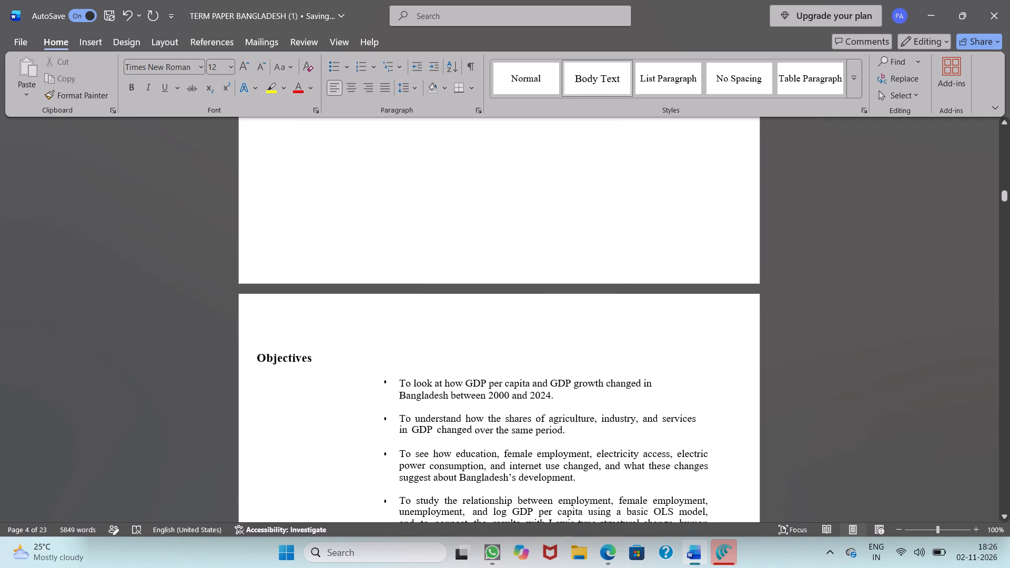
pyautogui.press('BackSpace')
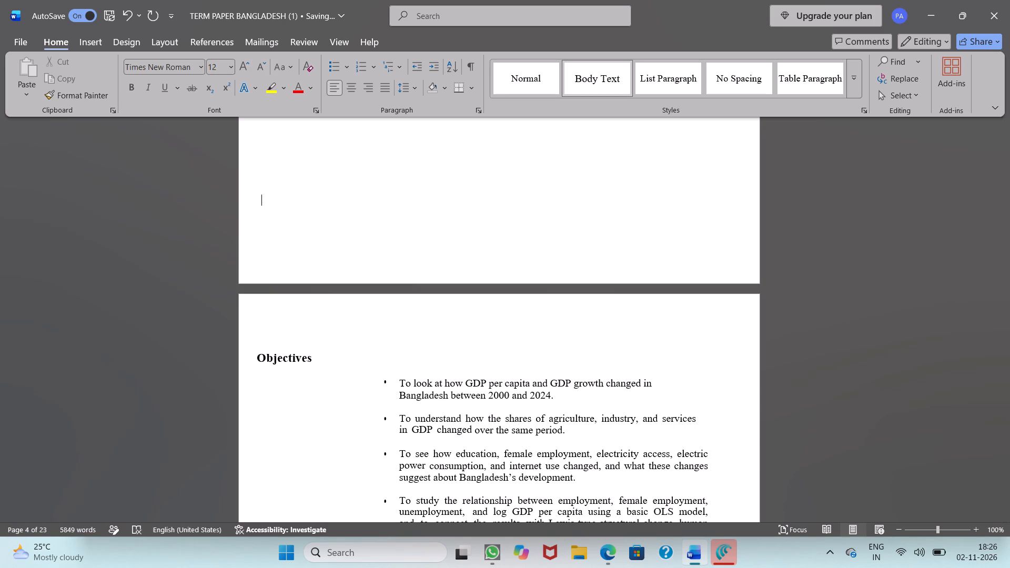
# Copy the Objectives heading and paste it directly below the RQ2 question on the preceding page.
pyautogui.scroll(1, 256, 356)
pyautogui.scroll(-2, 256, 356)
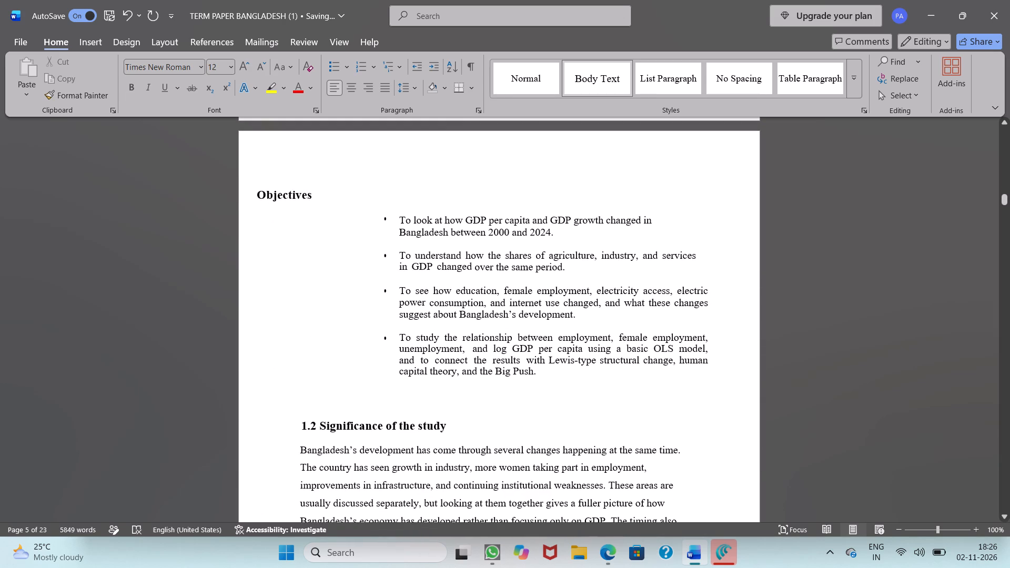
pyautogui.moveTo(257, 193); pyautogui.dragTo(319, 196)
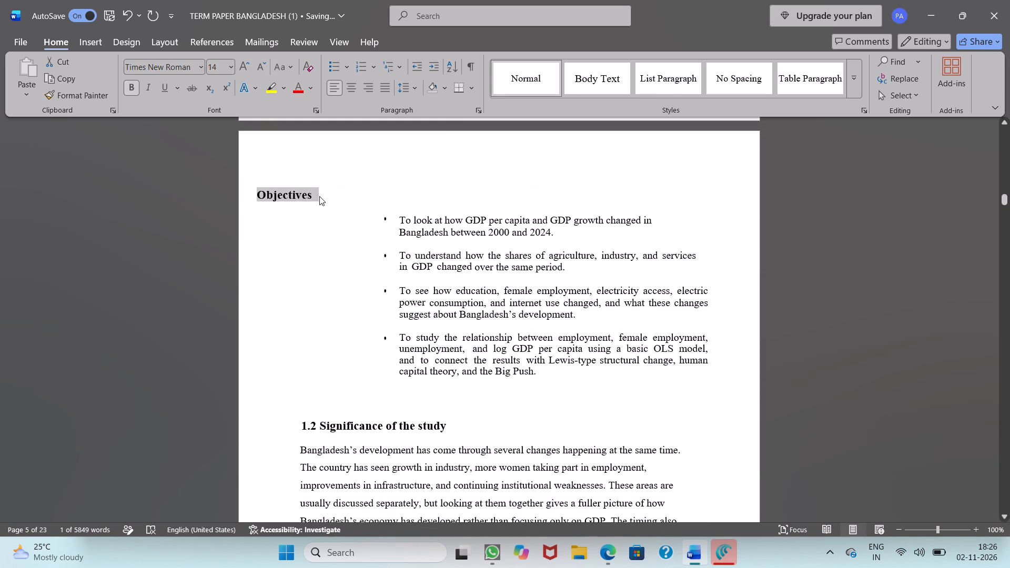
pyautogui.hotkey('ctrl', 'c')
pyautogui.scroll(3, 319, 196)
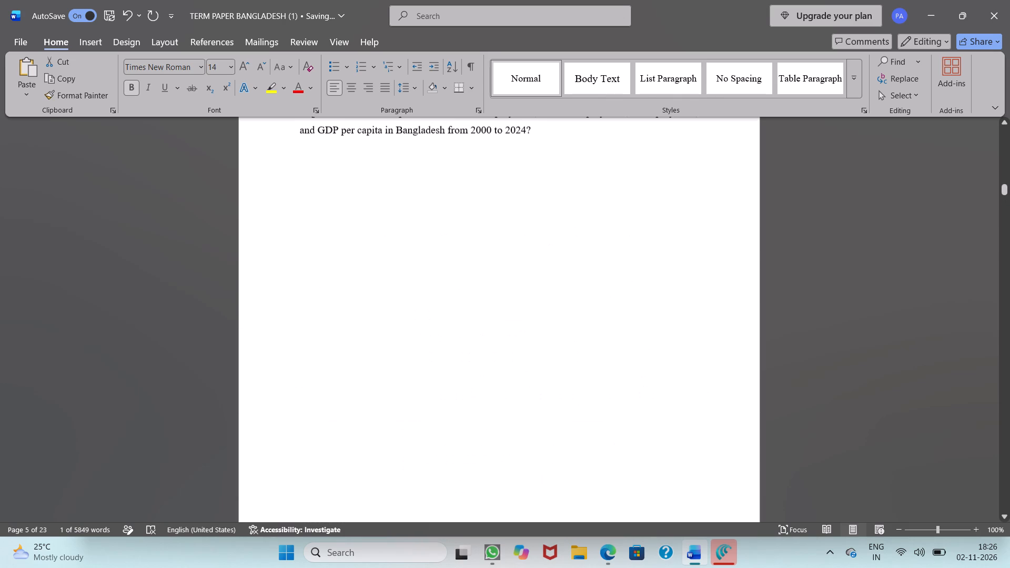
pyautogui.click(305, 164)
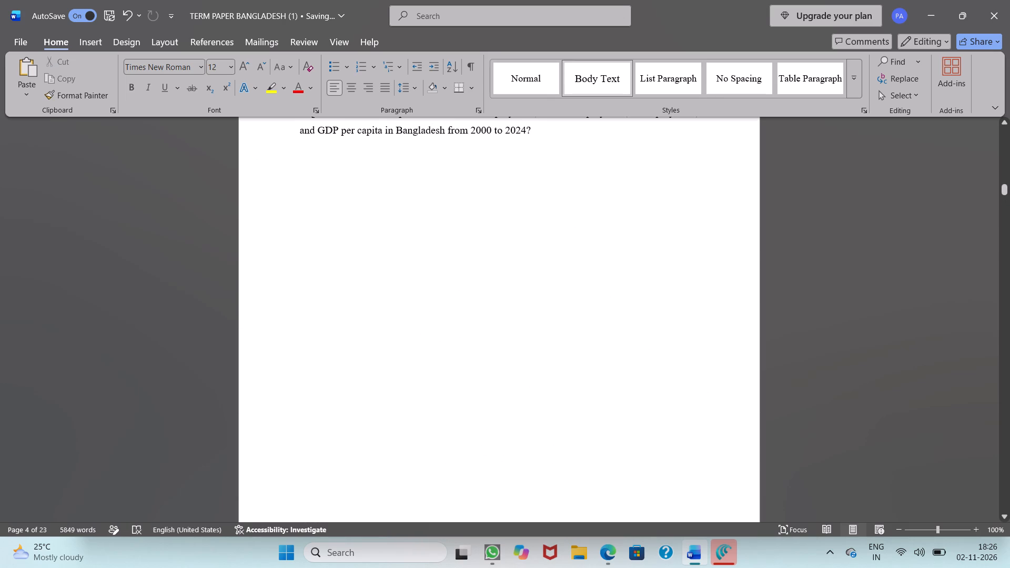
pyautogui.hotkey('ctrl', 'v')
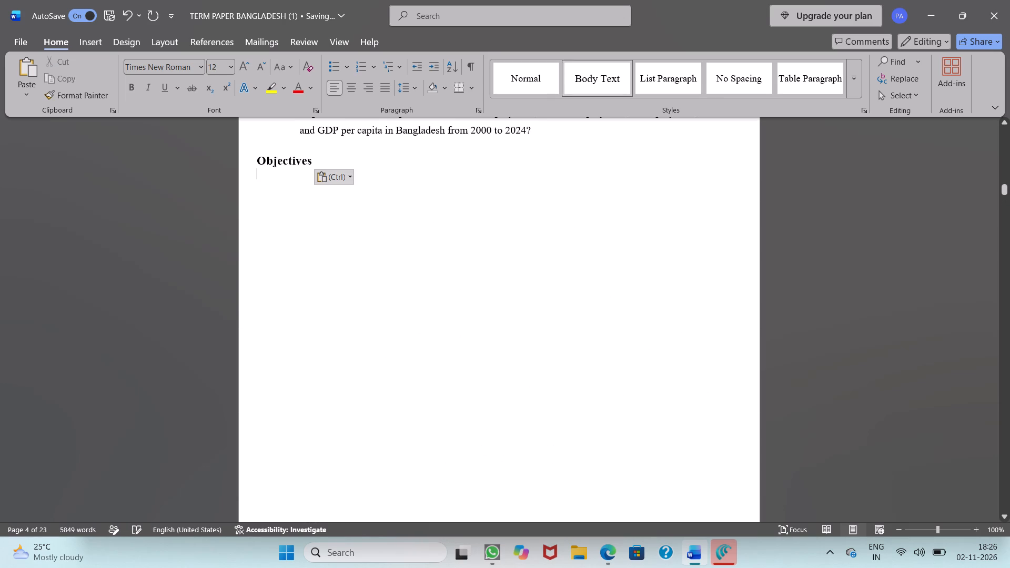
# Indent the pasted Objectives heading with spaces to line up with the text above and number it 1.5.
pyautogui.click(260, 159)
pyautogui.press('space')
pyautogui.press('space')
pyautogui.press('space')
pyautogui.press('space')
pyautogui.press('space')
pyautogui.press('space')
pyautogui.press('space')
pyautogui.press('space')
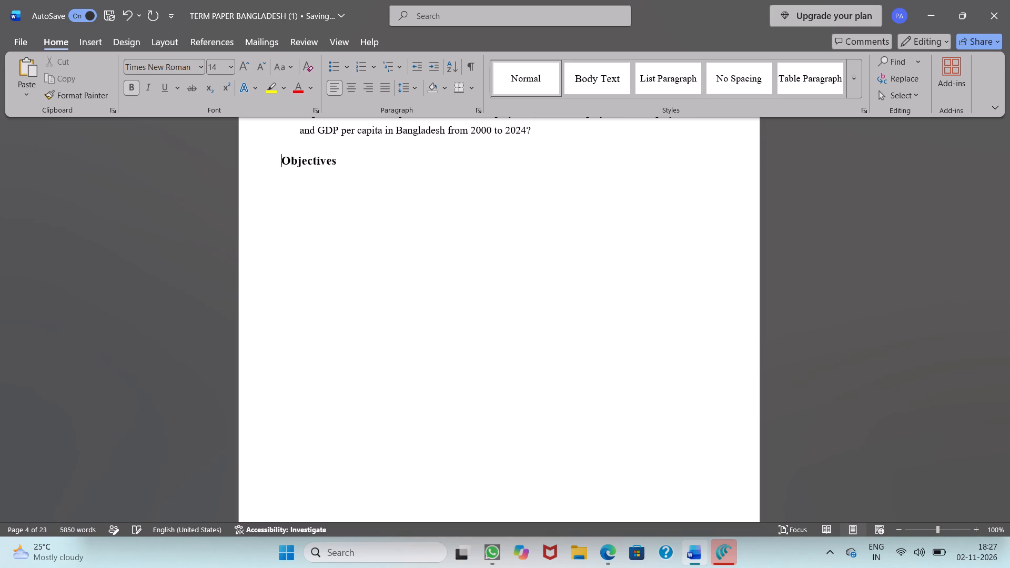
pyautogui.press('space')
pyautogui.press('space')
pyautogui.press('space')
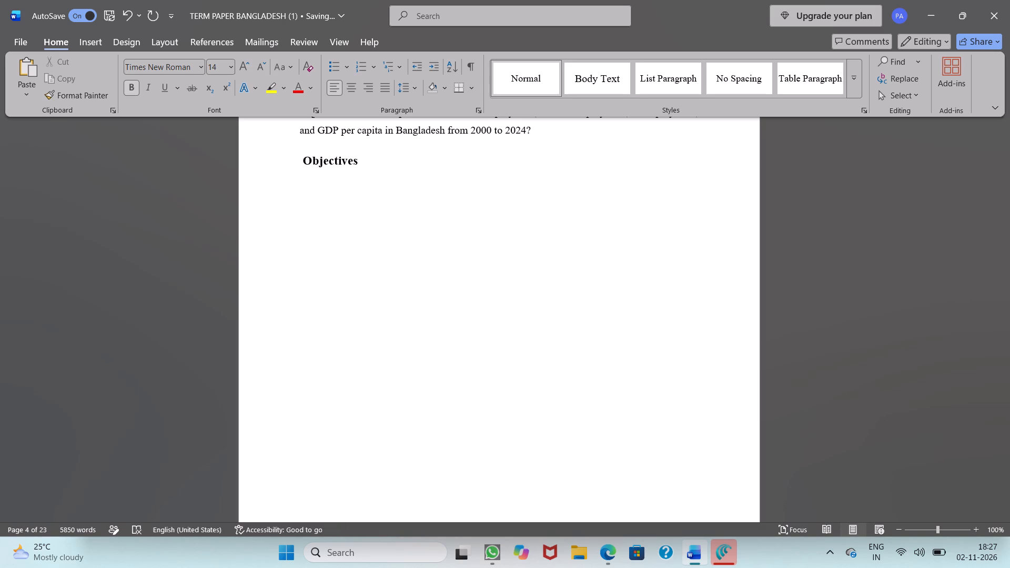
pyautogui.press('1')
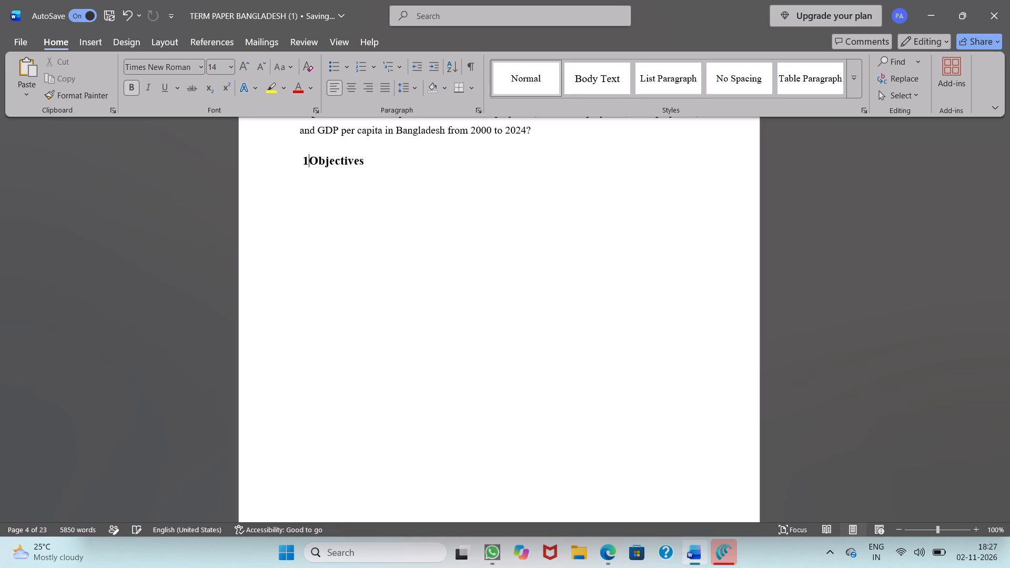
pyautogui.press('.')
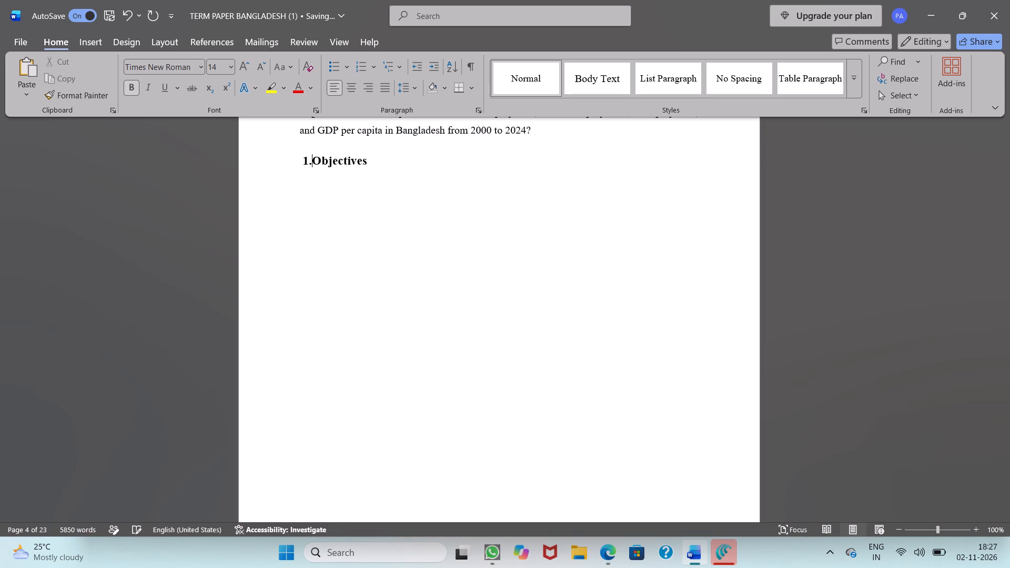
pyautogui.write('5')
pyautogui.press('space')
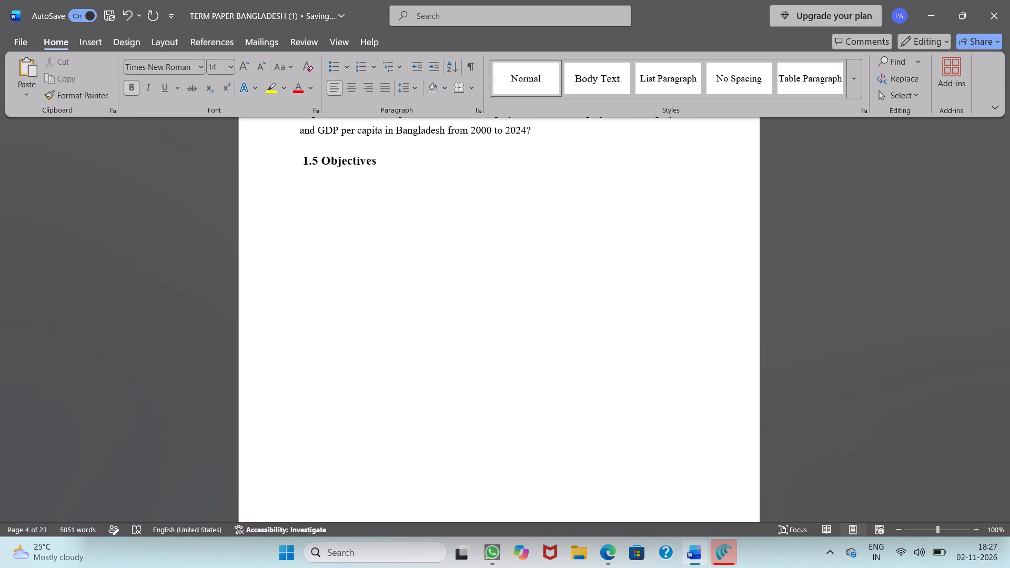
# Delete the original Objectives heading and the blank space before it on the page that still holds the bulleted objectives.
pyautogui.scroll(-4, 260, 159)
pyautogui.scroll(2, 248, 204)
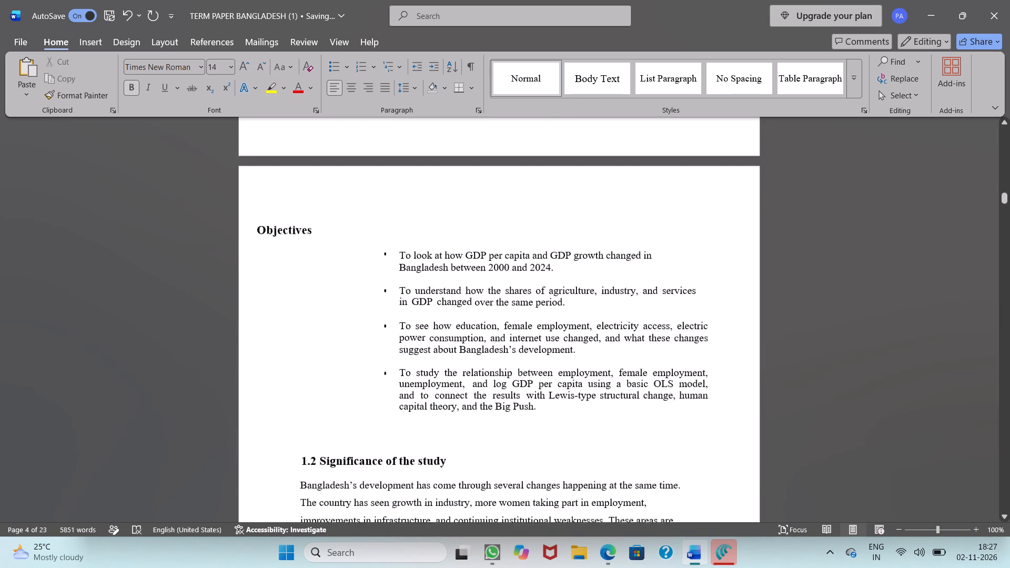
pyautogui.click(309, 265)
pyautogui.click(316, 266)
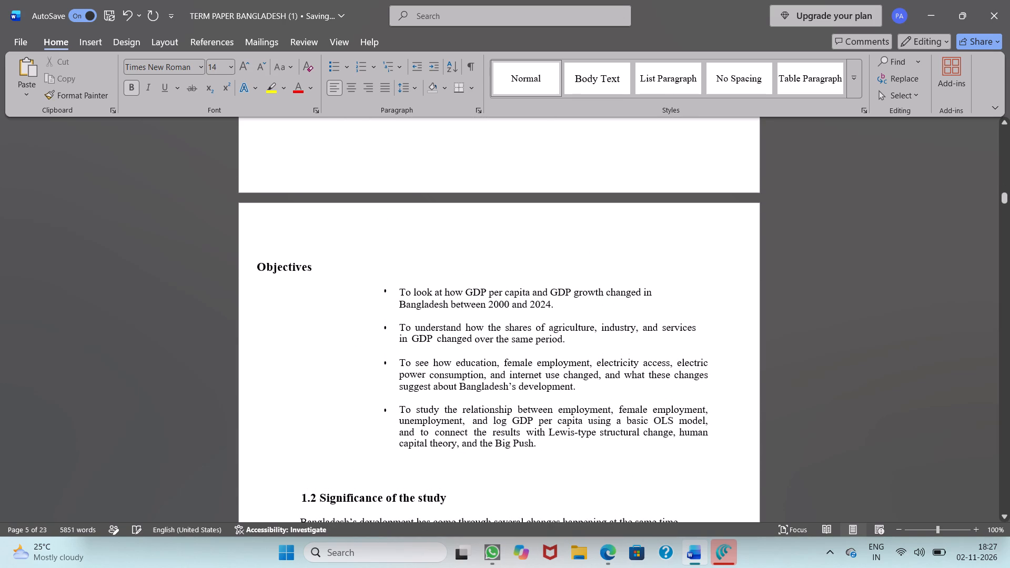
pyautogui.press('BackSpace')
pyautogui.press('BackSpace')
pyautogui.press('BackSpace')
pyautogui.press('BackSpace')
pyautogui.press('BackSpace')
pyautogui.press('BackSpace')
pyautogui.press('BackSpace')
pyautogui.press('BackSpace')
pyautogui.press('BackSpace')
pyautogui.press('BackSpace')
pyautogui.press('BackSpace')
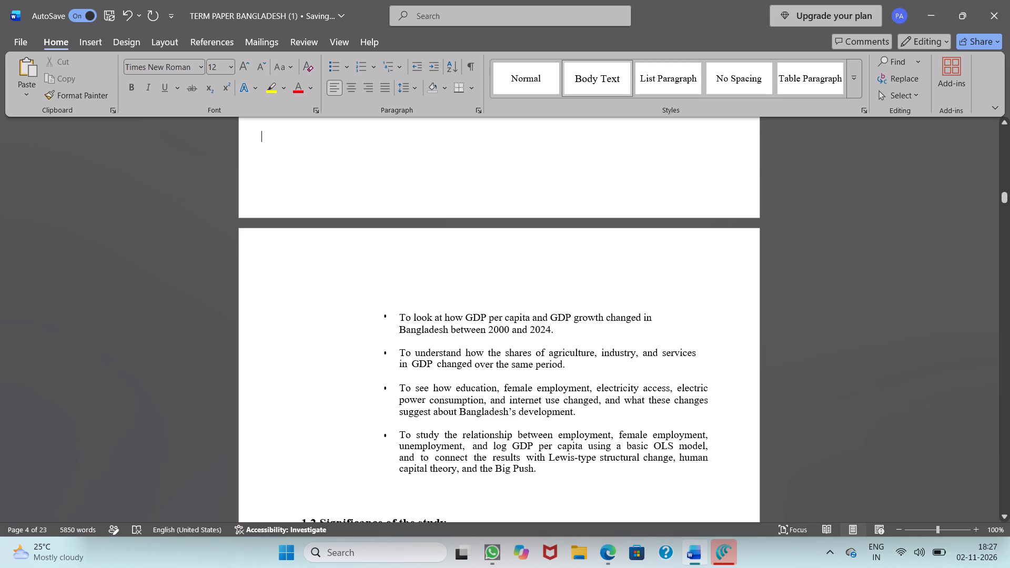
# Copy the four bulleted objectives and paste them below the 1.5 Objectives heading, after a run of spaces lining up with the heading.
pyautogui.moveTo(382, 317); pyautogui.dragTo(531, 470)
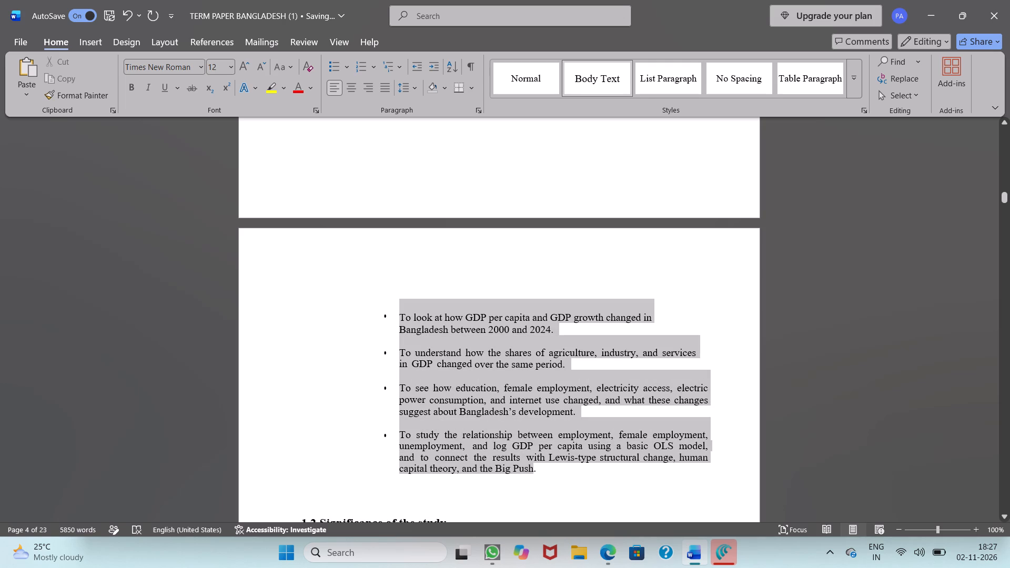
pyautogui.moveTo(531, 470); pyautogui.dragTo(542, 469)
pyautogui.hotkey('ctrl', 'c')
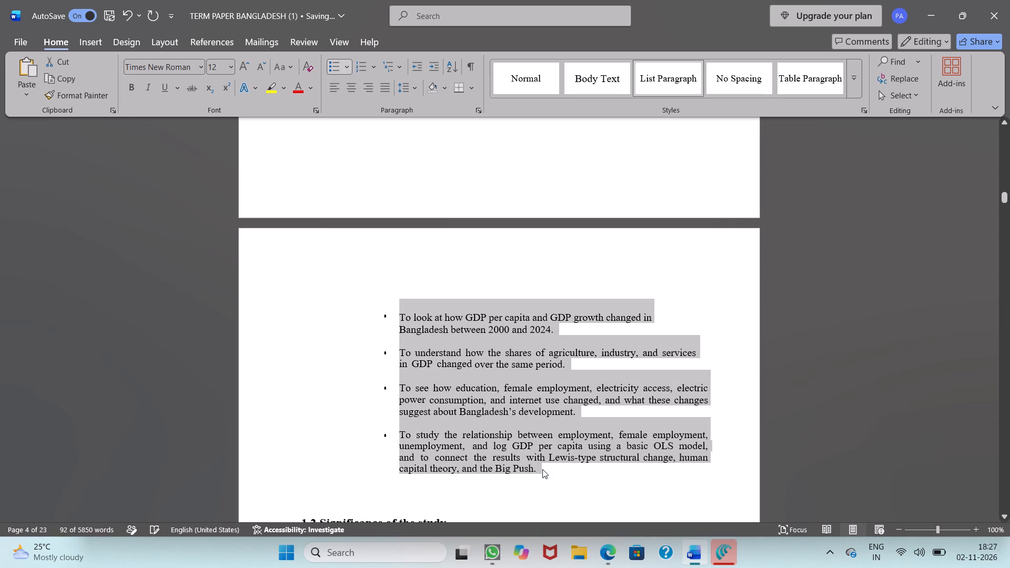
pyautogui.scroll(3, 521, 315)
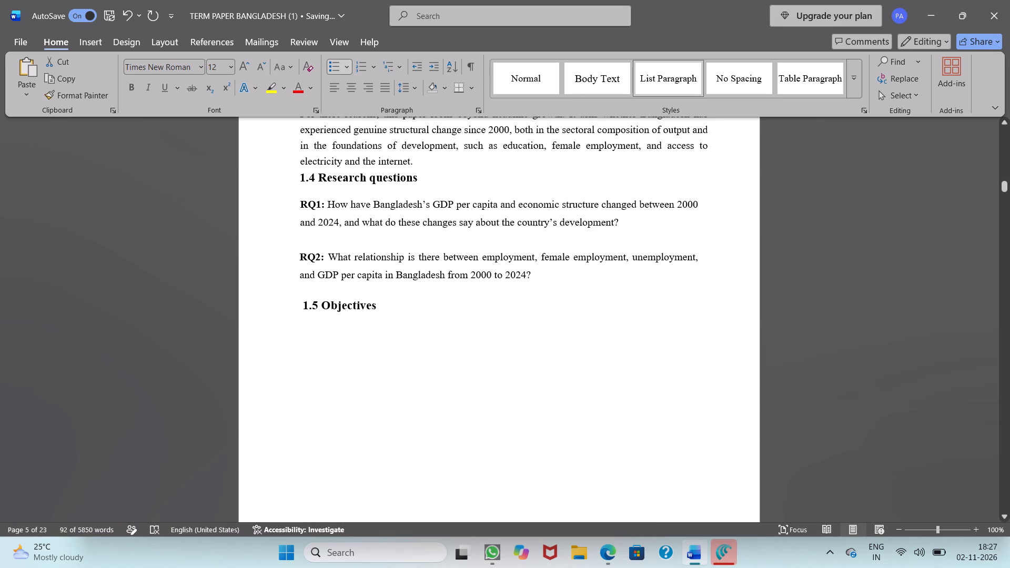
pyautogui.click(306, 334)
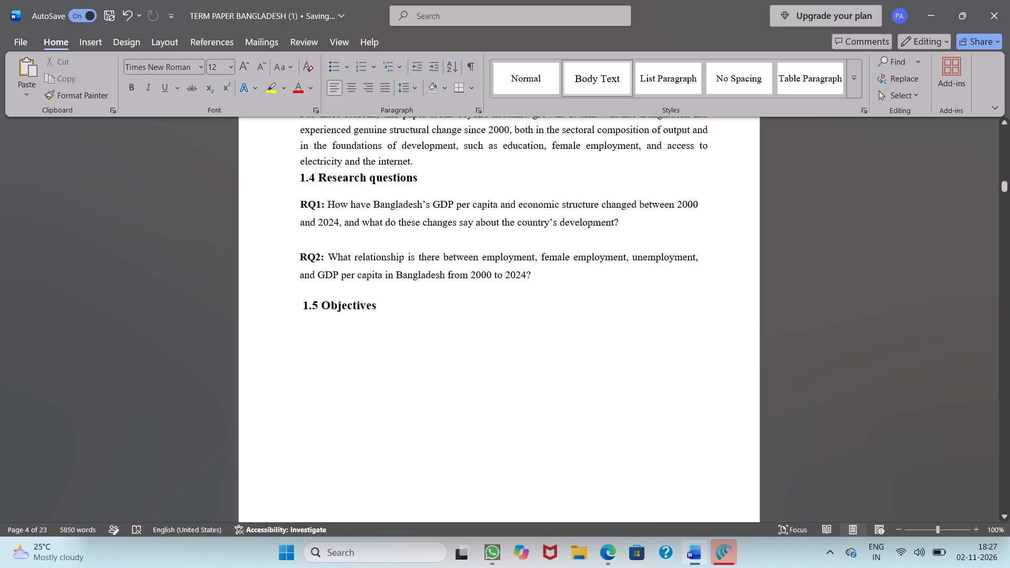
pyautogui.press('space')
pyautogui.press('space')
pyautogui.press('space')
pyautogui.press('space')
pyautogui.press('space')
pyautogui.press('space')
pyautogui.press('space')
pyautogui.press('space')
pyautogui.press('space')
pyautogui.press('space')
pyautogui.press('space')
pyautogui.press('space')
pyautogui.press('space')
pyautogui.press('space')
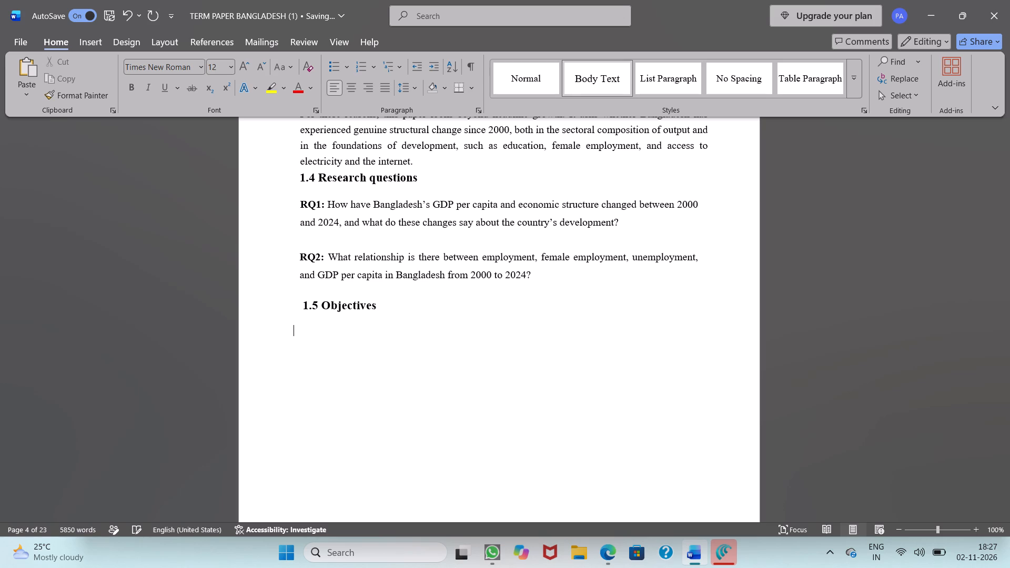
pyautogui.press('space')
pyautogui.press('space')
pyautogui.press('space')
pyautogui.press('space')
pyautogui.press('space')
pyautogui.hotkey('ctrl', 'v')
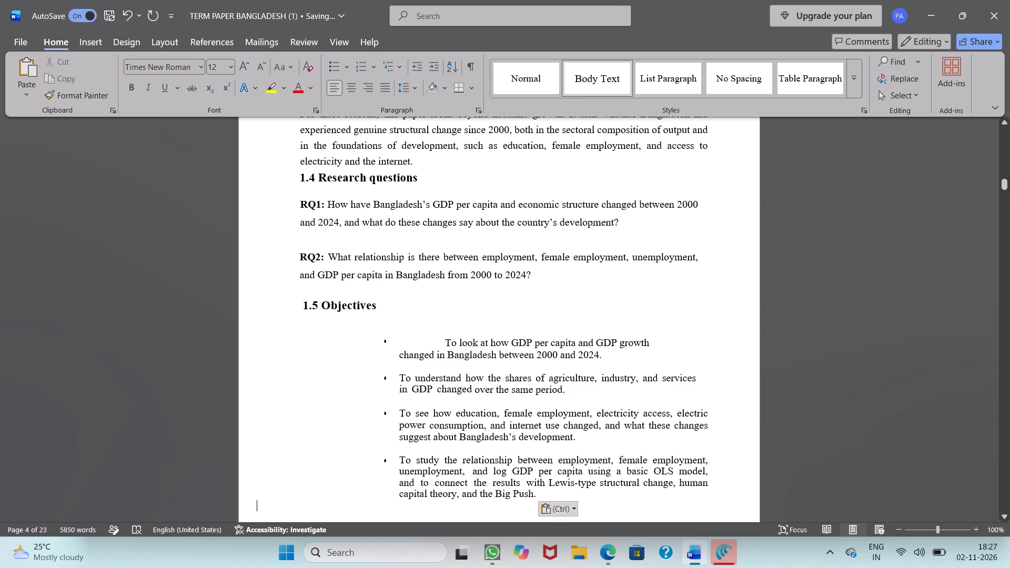
# Remove the extra leading spaces before the text of the first pasted objective, leaving a single space.
pyautogui.click(443, 337)
pyautogui.press('BackSpace')
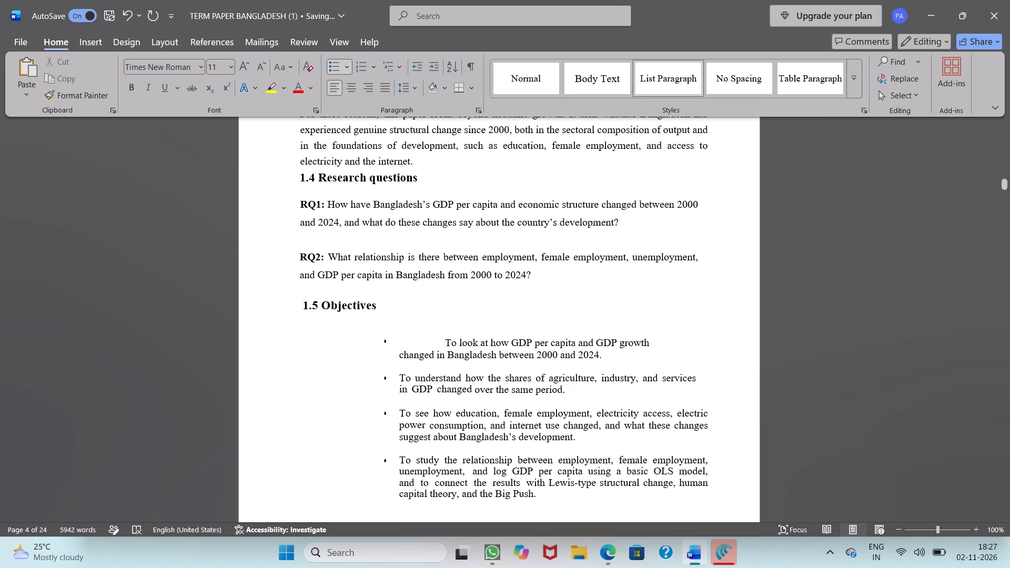
pyautogui.press('BackSpace')
pyautogui.press('BackSpace')
pyautogui.press('BackSpace')
pyautogui.press('BackSpace')
pyautogui.press('BackSpace')
pyautogui.press('BackSpace')
pyautogui.press('BackSpace')
pyautogui.press('BackSpace')
pyautogui.press('BackSpace')
pyautogui.press('BackSpace')
pyautogui.press('BackSpace')
pyautogui.press('BackSpace')
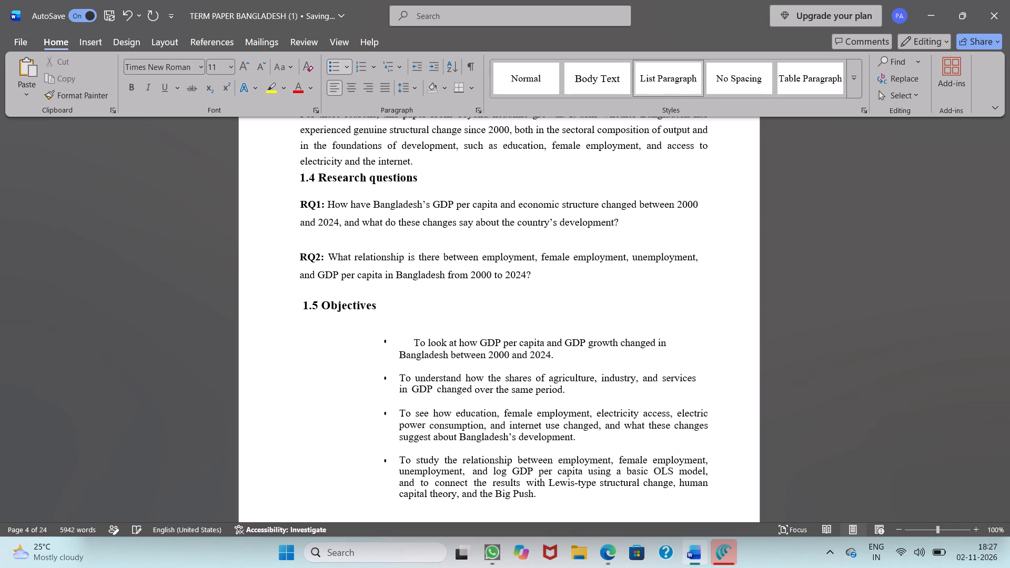
pyautogui.press('BackSpace')
pyautogui.press('BackSpace')
pyautogui.press('BackSpace')
pyautogui.press('BackSpace')
pyautogui.press('BackSpace')
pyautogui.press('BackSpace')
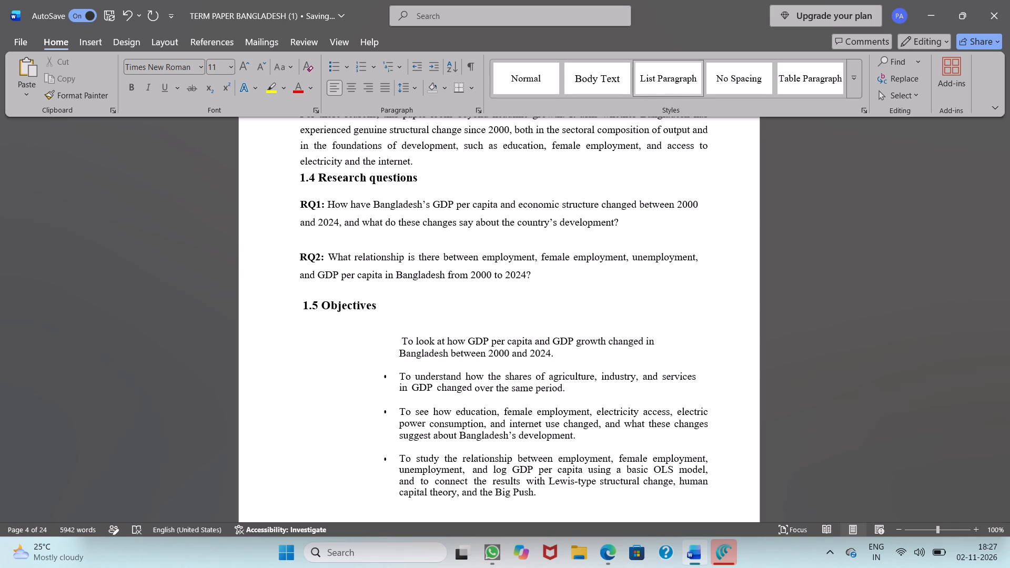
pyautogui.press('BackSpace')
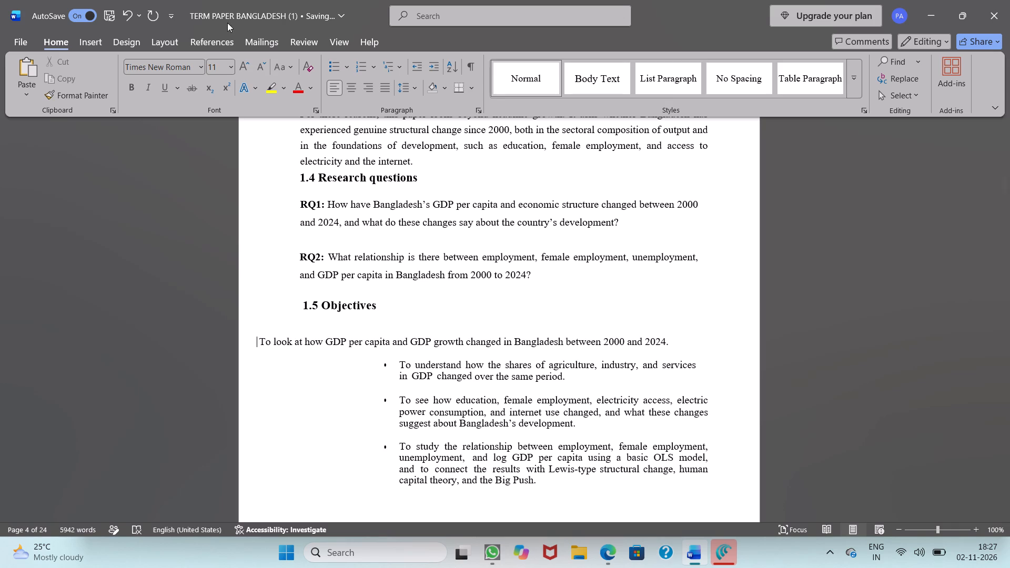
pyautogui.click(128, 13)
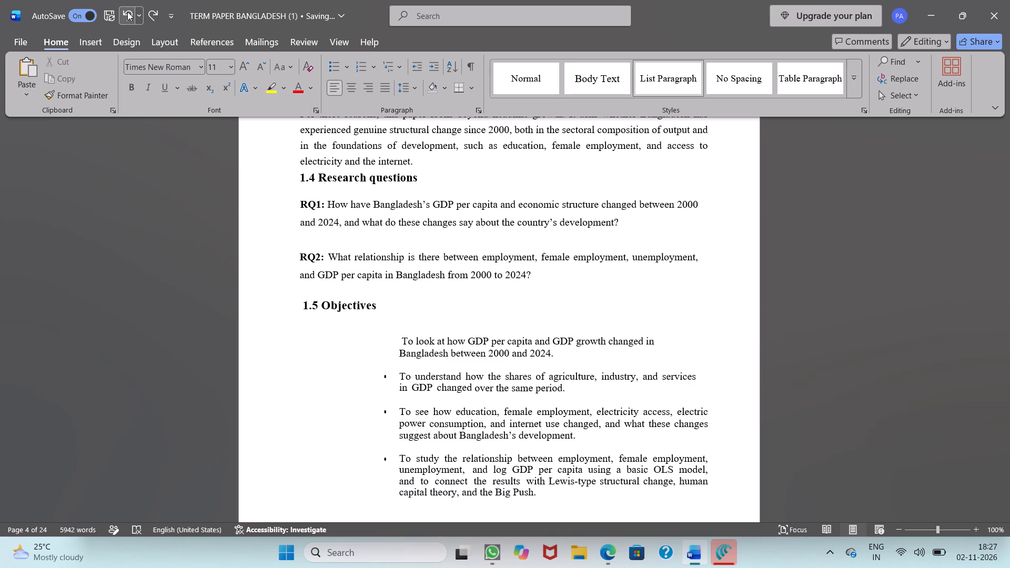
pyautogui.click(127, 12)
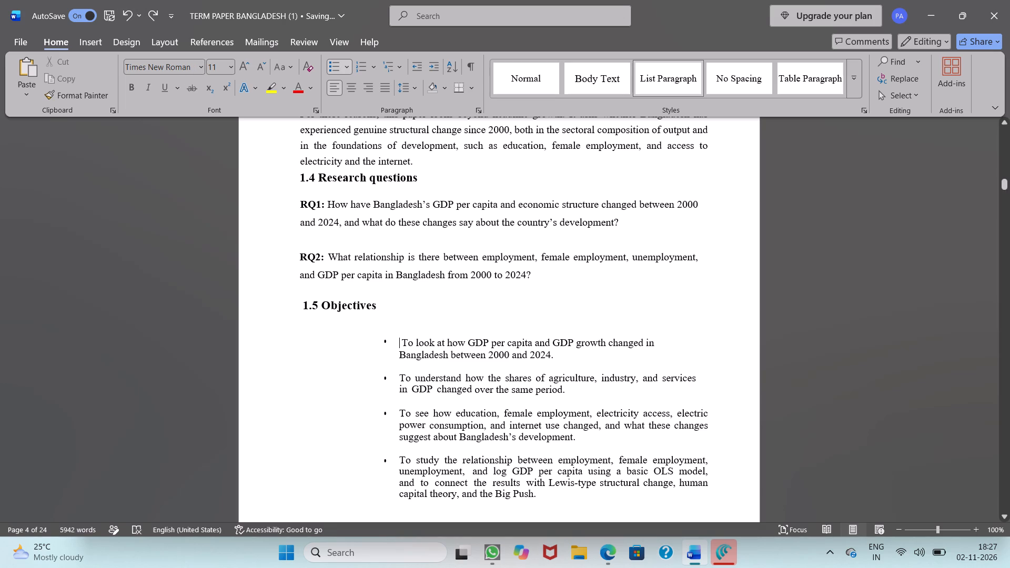
# Remove the bullets and indents from all four pasted objectives so each starts at the page margin.
pyautogui.press('BackSpace')
pyautogui.press('BackSpace')
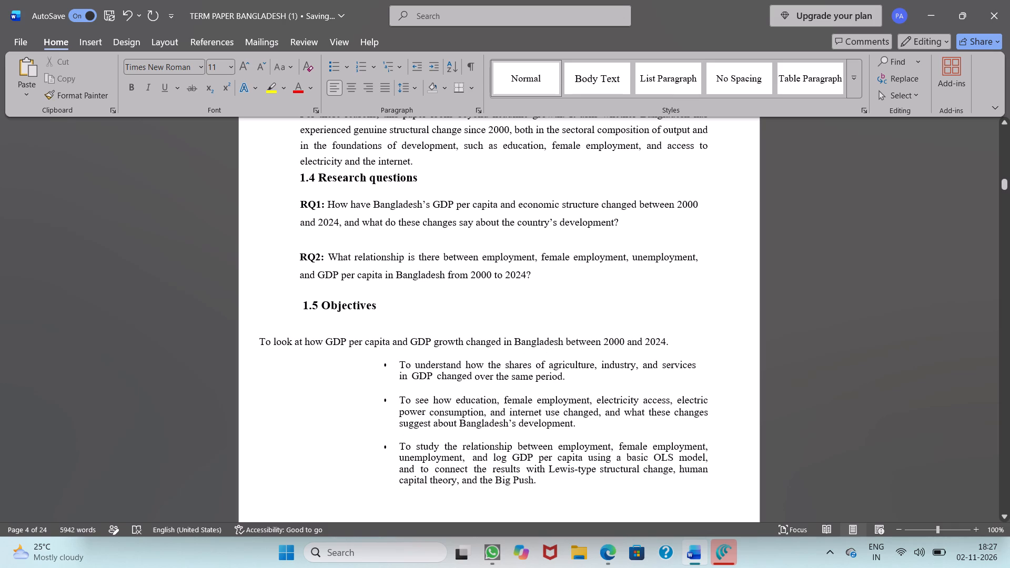
pyautogui.click(393, 367)
pyautogui.press('BackSpace')
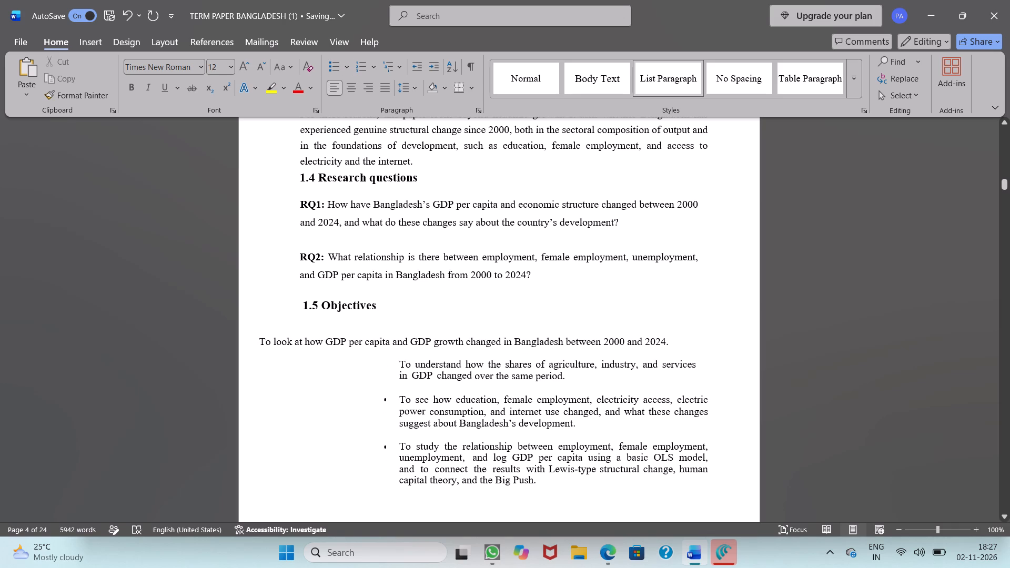
pyautogui.click(390, 400)
pyautogui.press('BackSpace')
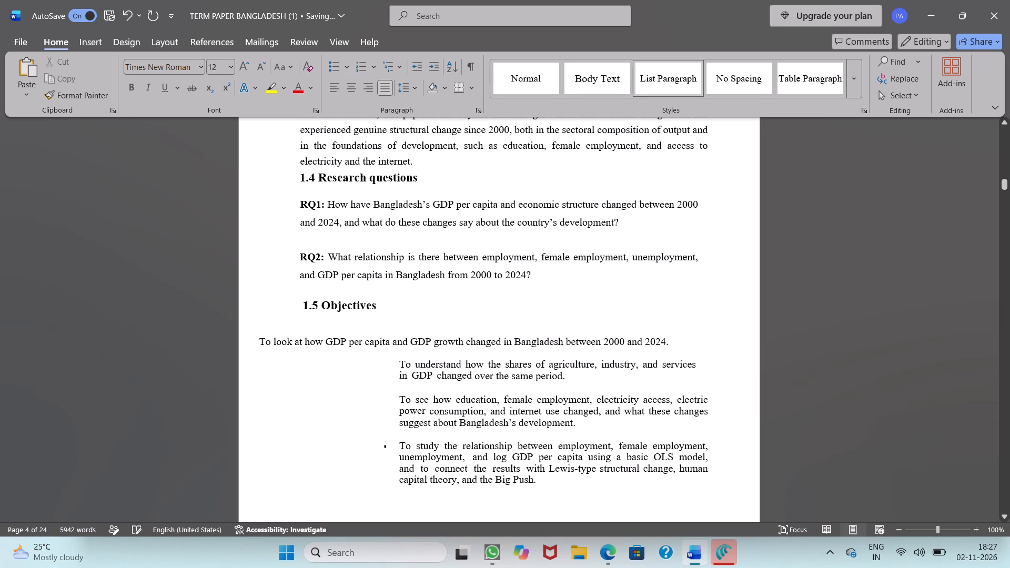
pyautogui.click(392, 451)
pyautogui.press('BackSpace')
pyautogui.press('BackSpace')
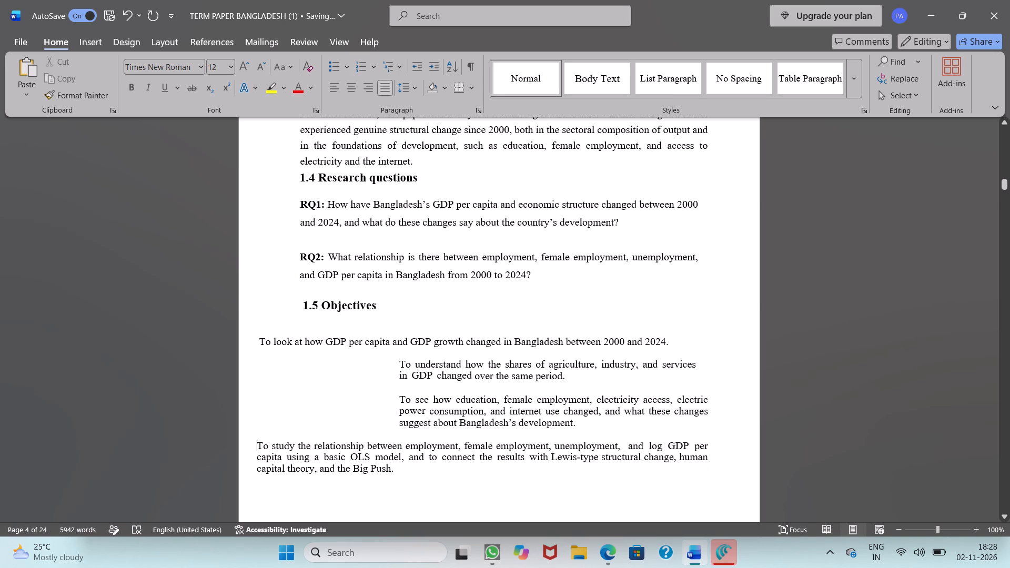
pyautogui.click(395, 399)
pyautogui.press('BackSpace')
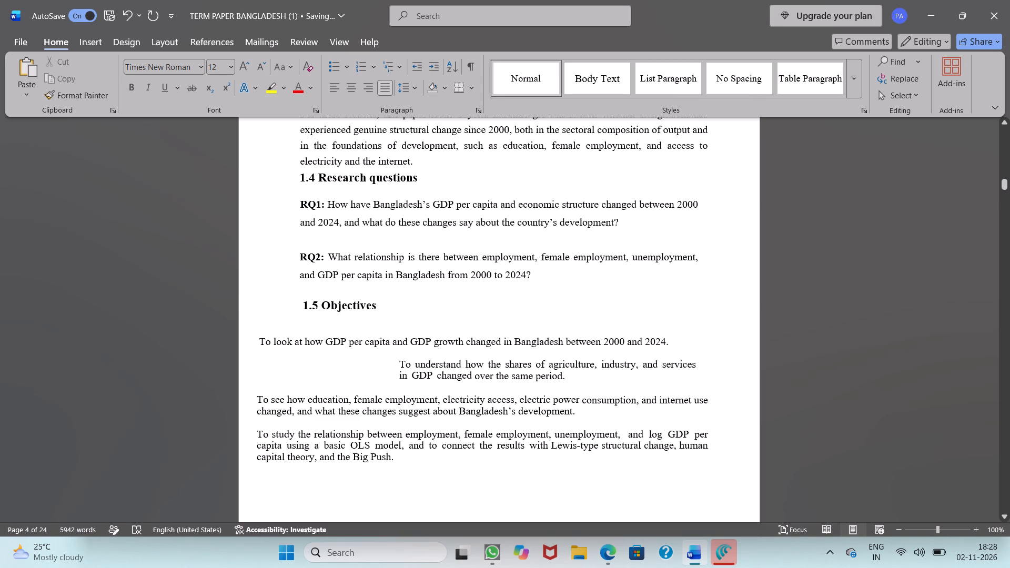
pyautogui.click(401, 365)
pyautogui.press('BackSpace')
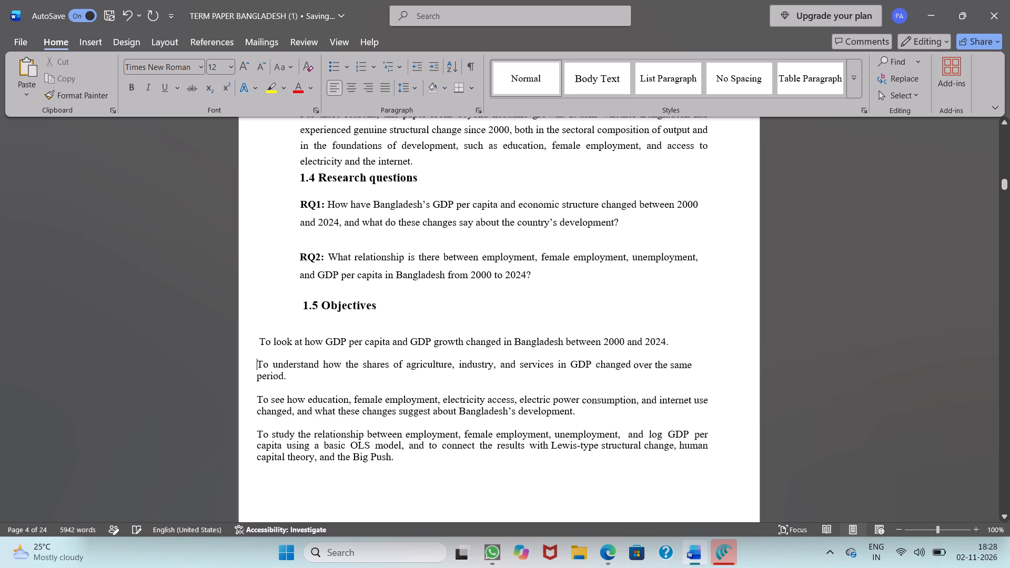
# Indent the first line of the GDP per capita and GDP growth objective with spaces to line up with the 1.5 Objectives heading.
pyautogui.click(257, 341)
pyautogui.press('space')
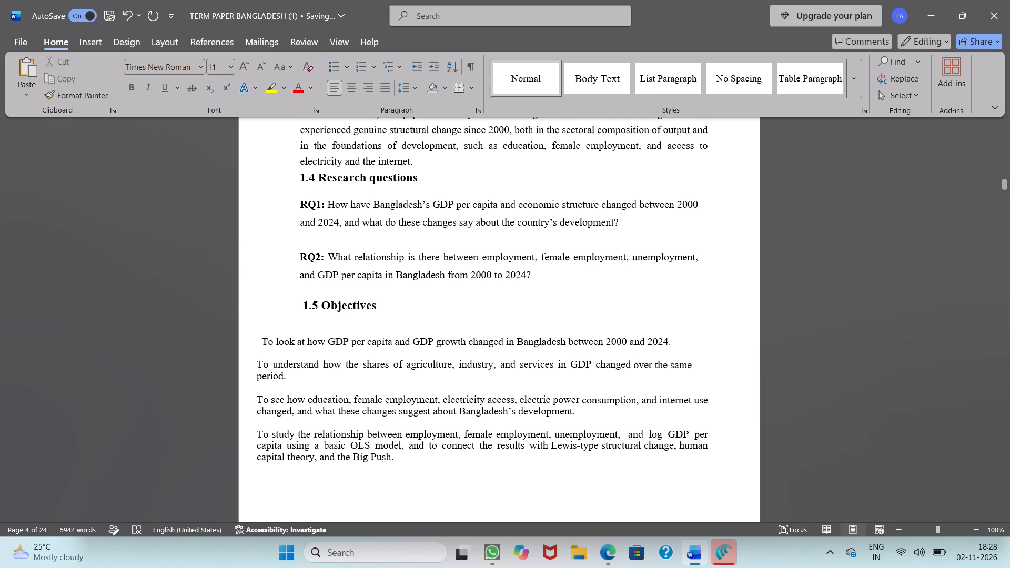
pyautogui.press('space')
pyautogui.press('space')
pyautogui.press('space')
pyautogui.press('space')
pyautogui.press('space')
pyautogui.press('space')
pyautogui.press('space')
pyautogui.press('space')
pyautogui.press('space')
pyautogui.press('space')
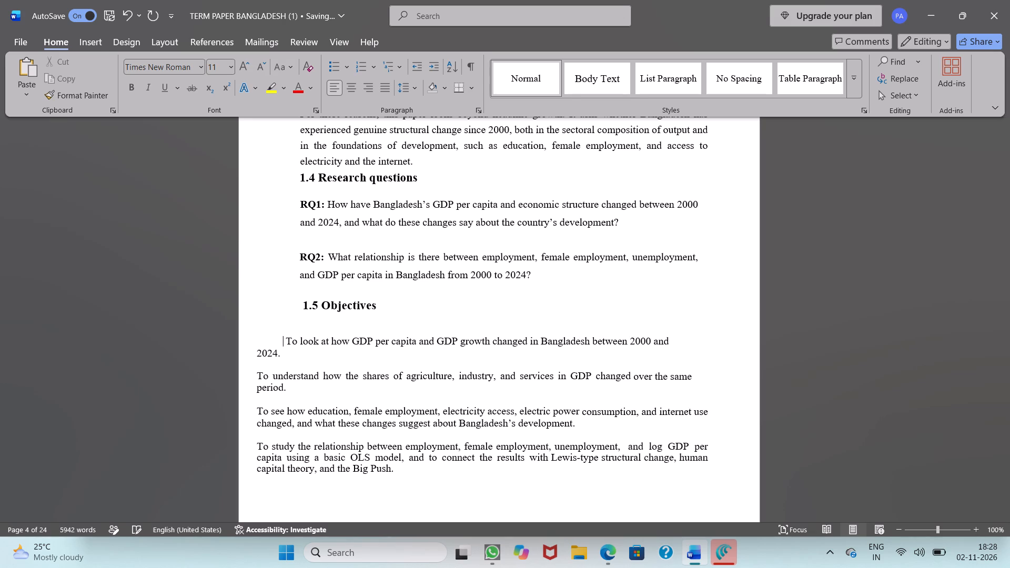
pyautogui.press('space')
pyautogui.press('space')
pyautogui.press('space')
pyautogui.press('space')
pyautogui.press('space')
pyautogui.press('space')
pyautogui.press('space')
pyautogui.press('space')
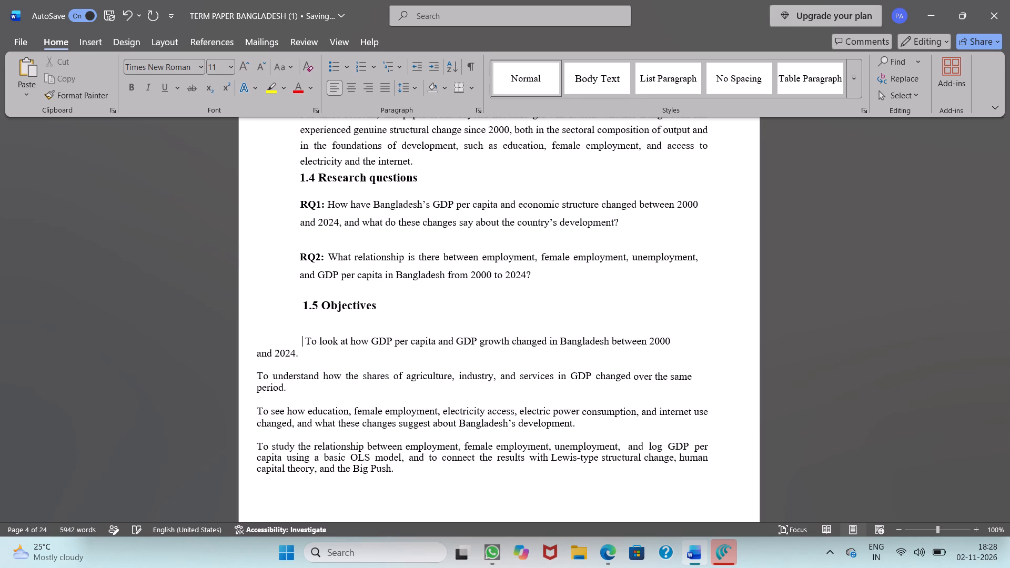
pyautogui.press('BackSpace')
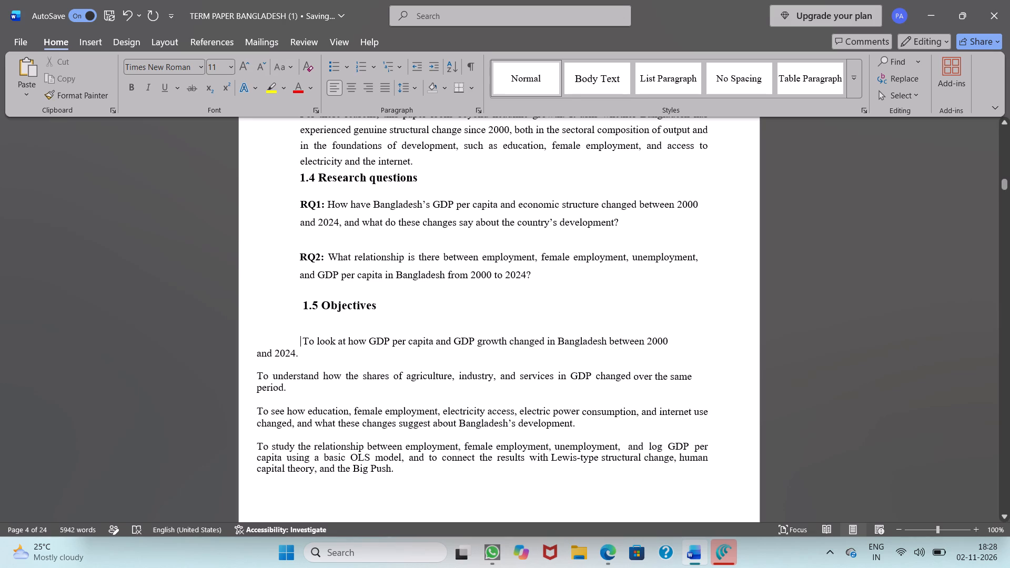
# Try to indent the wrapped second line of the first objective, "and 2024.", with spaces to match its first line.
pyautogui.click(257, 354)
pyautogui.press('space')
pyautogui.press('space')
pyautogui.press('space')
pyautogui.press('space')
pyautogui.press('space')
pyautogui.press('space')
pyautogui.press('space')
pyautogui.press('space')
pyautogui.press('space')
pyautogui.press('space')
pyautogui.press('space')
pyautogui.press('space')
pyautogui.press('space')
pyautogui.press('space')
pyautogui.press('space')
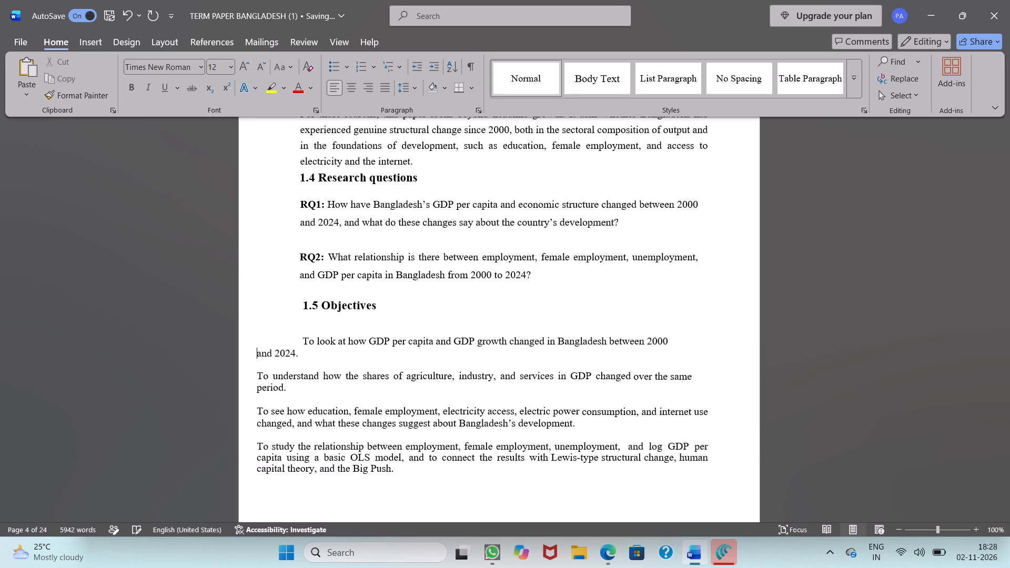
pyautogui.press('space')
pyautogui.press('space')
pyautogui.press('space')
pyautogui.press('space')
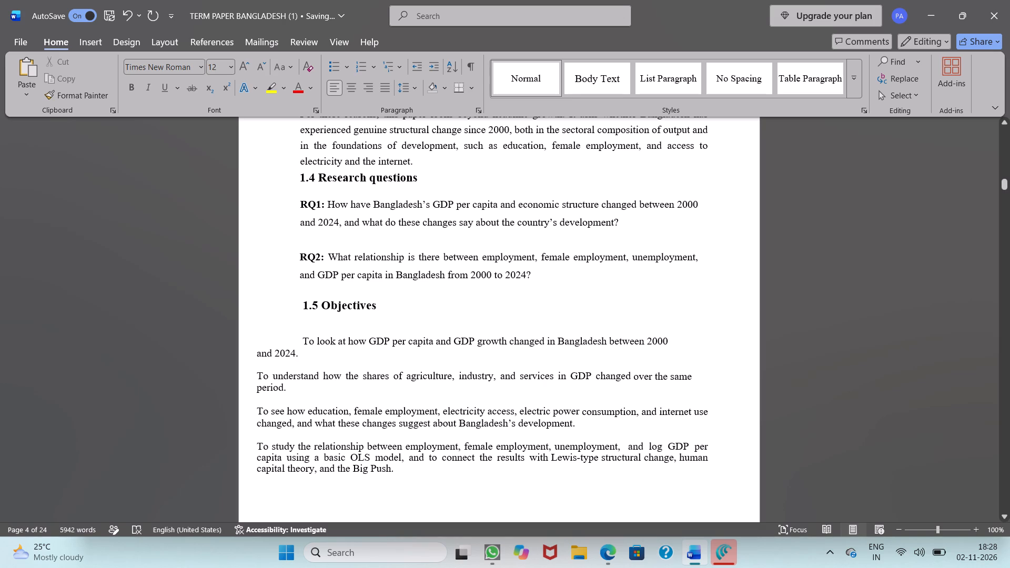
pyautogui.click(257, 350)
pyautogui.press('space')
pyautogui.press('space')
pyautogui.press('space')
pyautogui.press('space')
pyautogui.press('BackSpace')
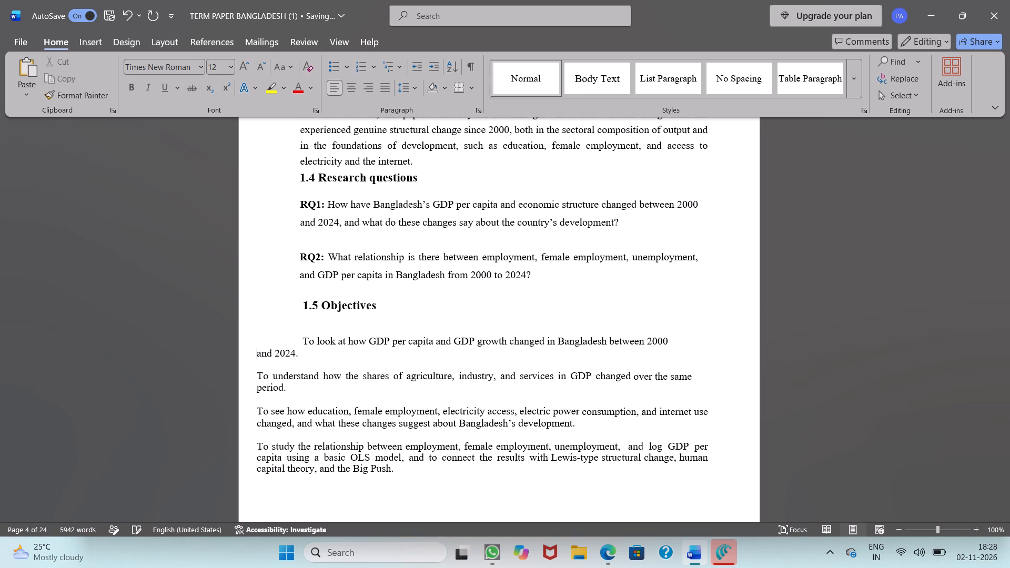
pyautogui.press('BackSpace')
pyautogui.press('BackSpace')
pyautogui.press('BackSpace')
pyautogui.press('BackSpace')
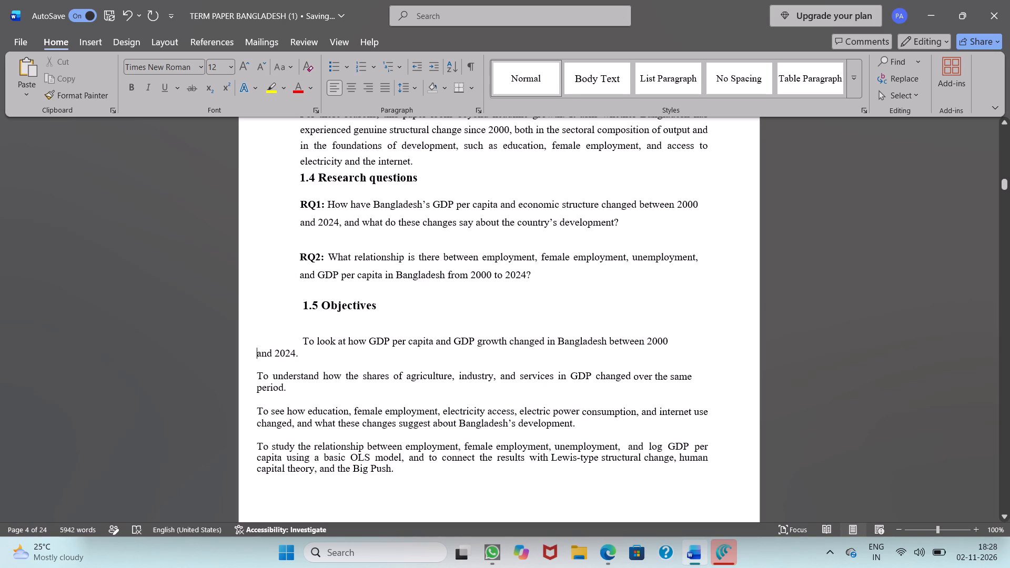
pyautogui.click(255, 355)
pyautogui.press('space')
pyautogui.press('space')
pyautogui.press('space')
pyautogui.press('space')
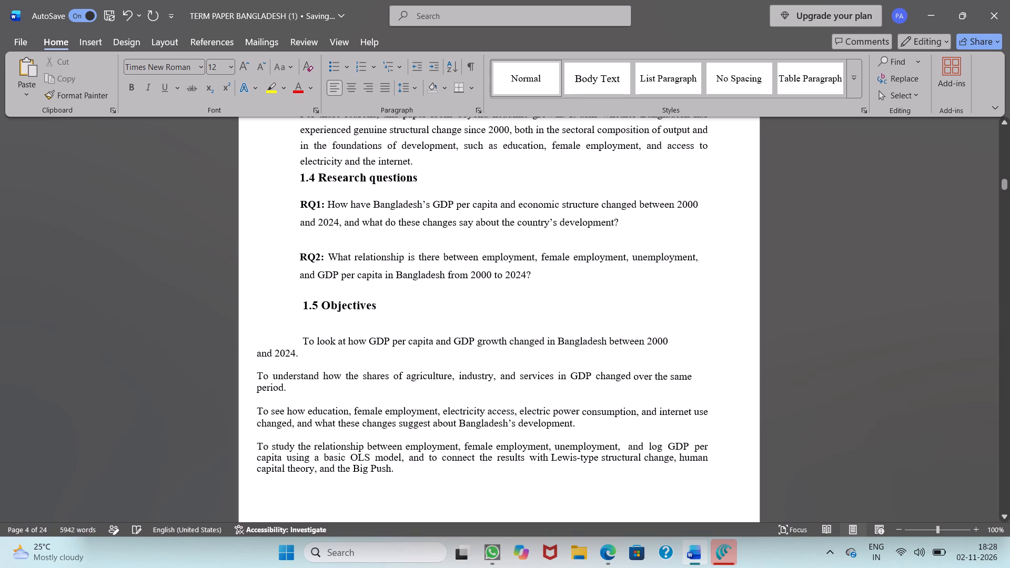
# Indent the first line of the second objective, on sector shares in GDP, with spaces to line up with the 1.5 Objectives heading.
pyautogui.click(256, 378)
pyautogui.press('space')
pyautogui.press('space')
pyautogui.press('space')
pyautogui.press('space')
pyautogui.press('space')
pyautogui.press('space')
pyautogui.press('space')
pyautogui.press('space')
pyautogui.press('space')
pyautogui.press('space')
pyautogui.press('space')
pyautogui.press('space')
pyautogui.press('space')
pyautogui.press('space')
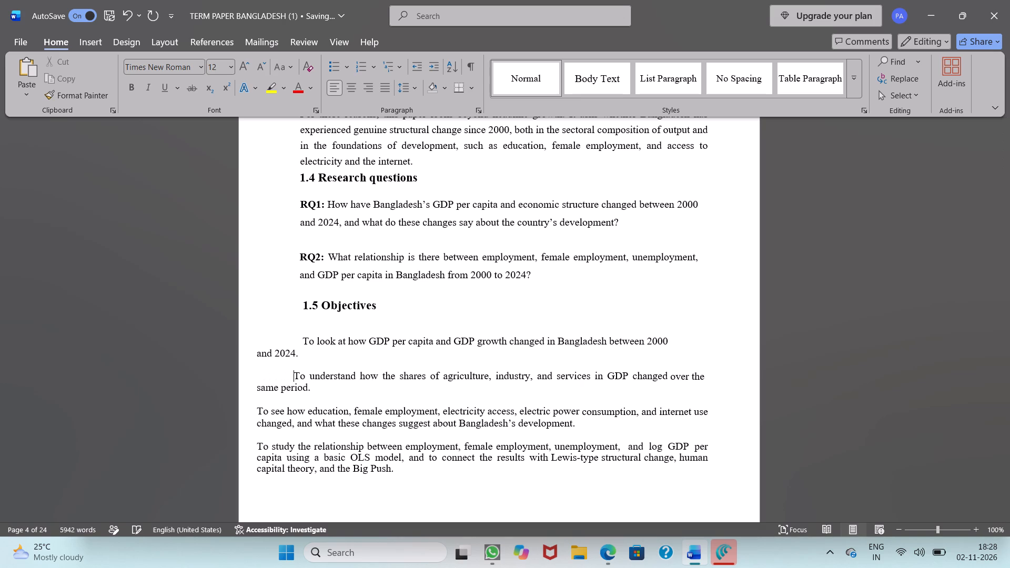
pyautogui.press('space')
pyautogui.press('space')
pyautogui.press('space')
pyautogui.press('space')
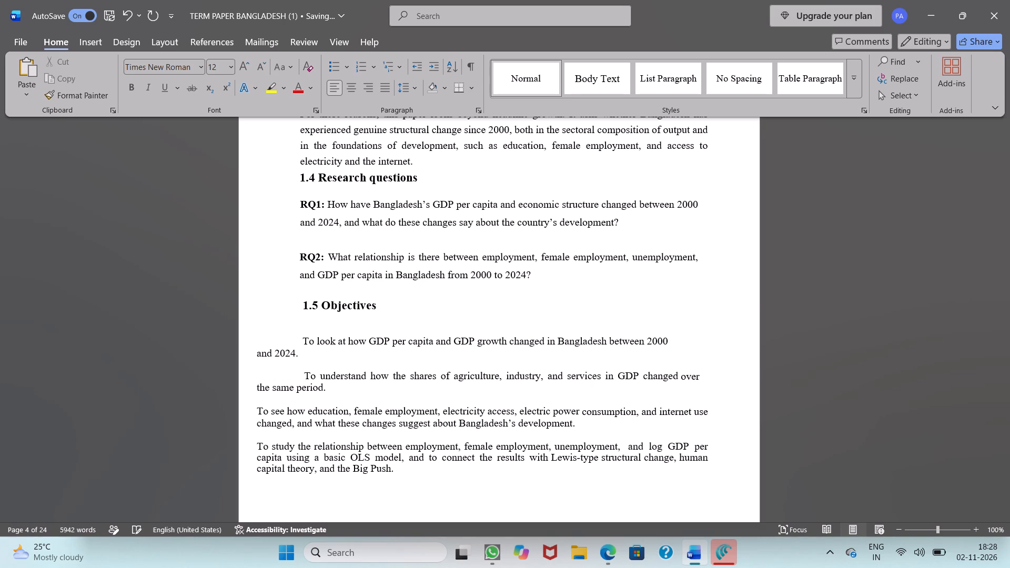
# Indent the first line of the third objective, on education and electricity access, with spaces to match the objectives above it.
pyautogui.click(256, 411)
pyautogui.press('space')
pyautogui.press('space')
pyautogui.press('space')
pyautogui.press('space')
pyautogui.press('space')
pyautogui.press('space')
pyautogui.press('space')
pyautogui.press('space')
pyautogui.press('space')
pyautogui.press('space')
pyautogui.press('space')
pyautogui.press('space')
pyautogui.press('space')
pyautogui.press('space')
pyautogui.press('space')
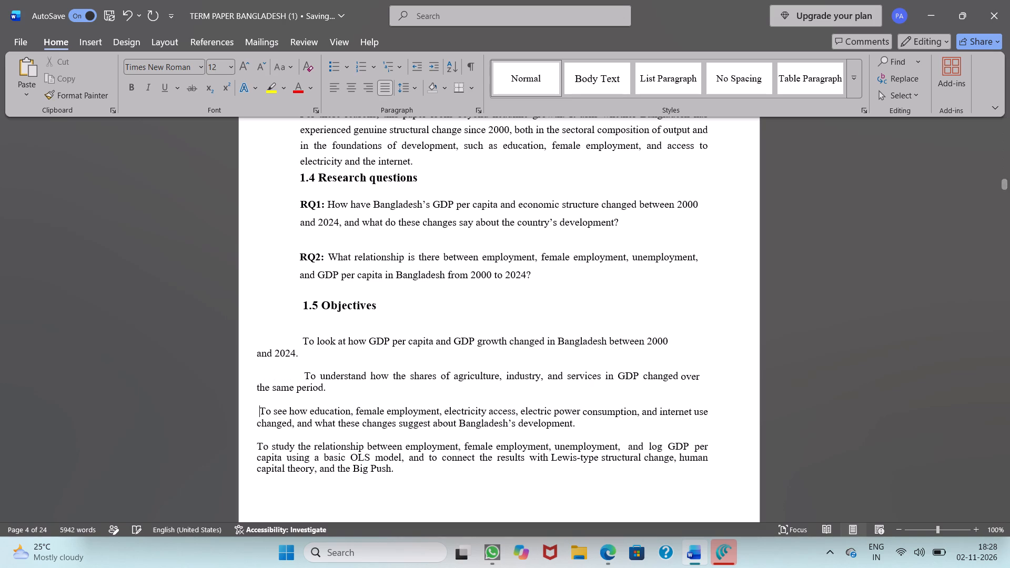
pyautogui.press('space')
pyautogui.press('space')
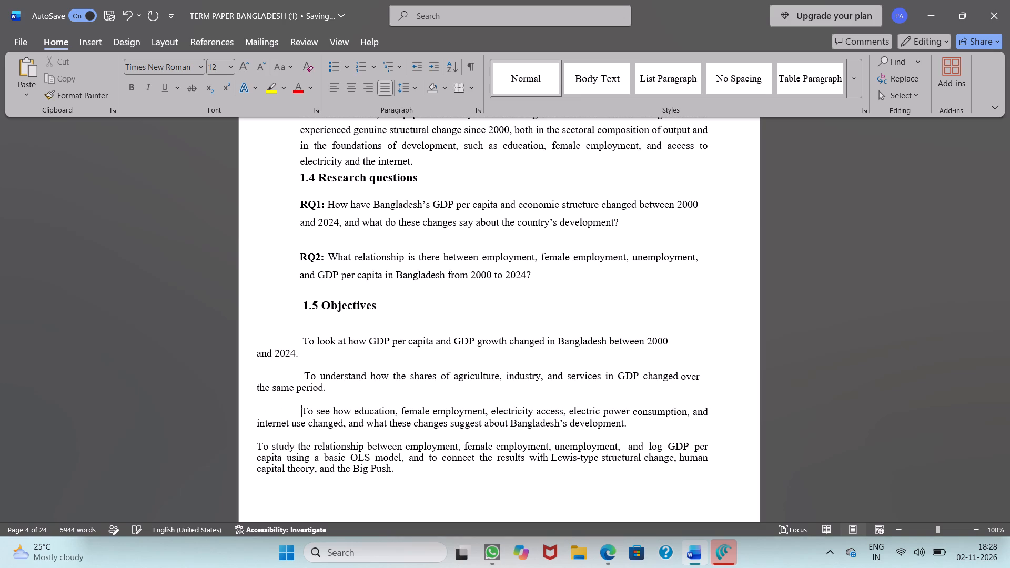
# Indent the first line of the fourth objective, on employment and log GDP per capita, with spaces to match the other objectives.
pyautogui.click(256, 446)
pyautogui.press('space')
pyautogui.press('space')
pyautogui.press('space')
pyautogui.press('space')
pyautogui.press('space')
pyautogui.press('space')
pyautogui.press('space')
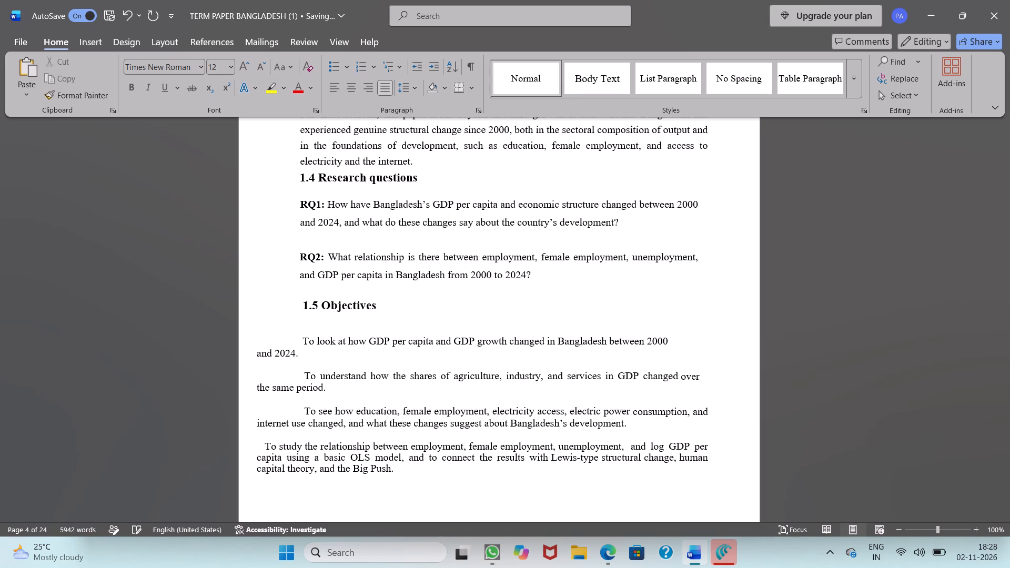
pyautogui.press('space')
pyautogui.press('space')
pyautogui.press('space')
pyautogui.press('space')
pyautogui.press('space')
pyautogui.press('space')
pyautogui.press('space')
pyautogui.press('space')
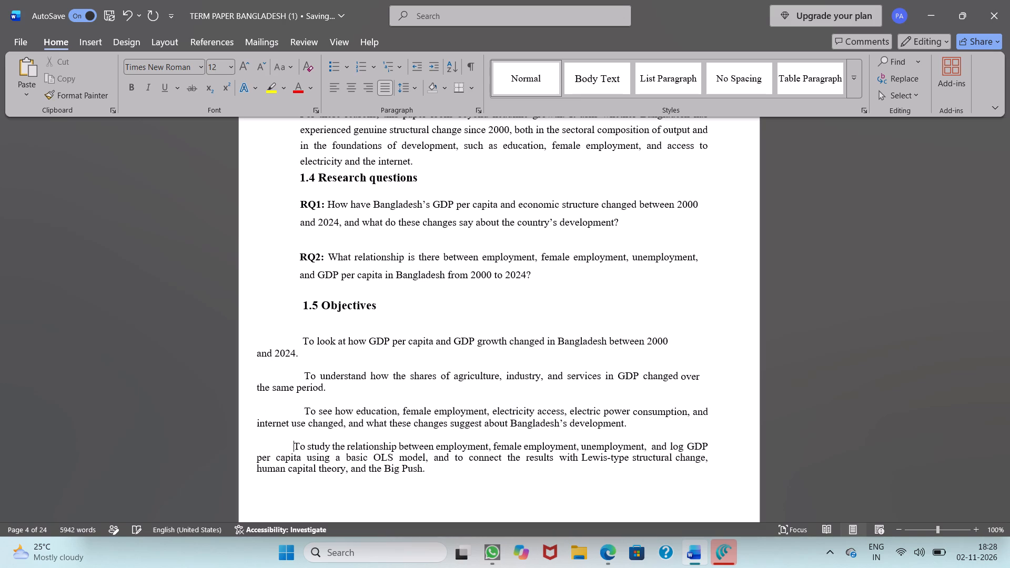
pyautogui.press('space')
pyautogui.press('space')
pyautogui.press('space')
pyautogui.press('space')
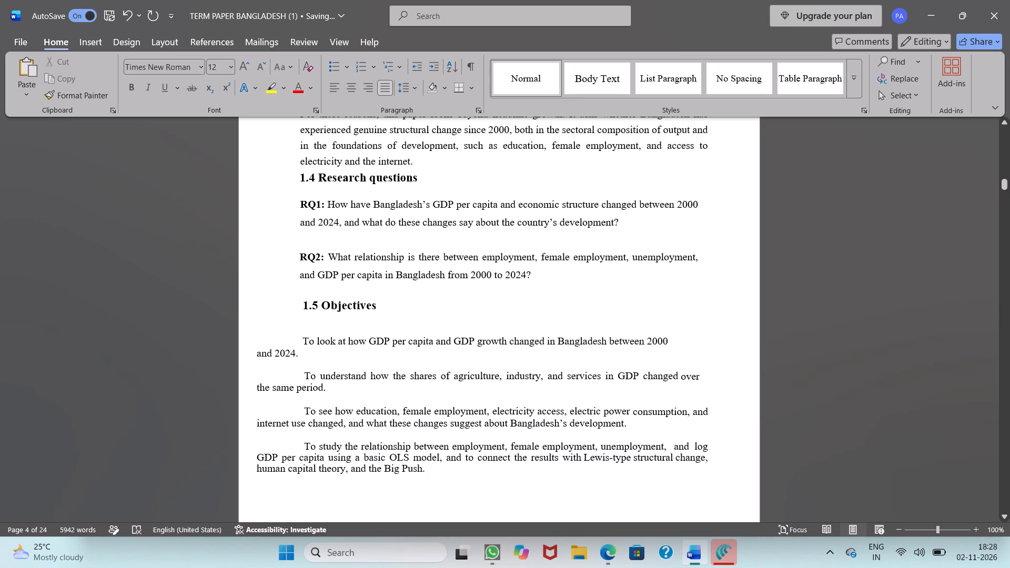
# Justify the text of all four objectives under the 1.5 Objectives heading.
pyautogui.moveTo(305, 341); pyautogui.dragTo(296, 453)
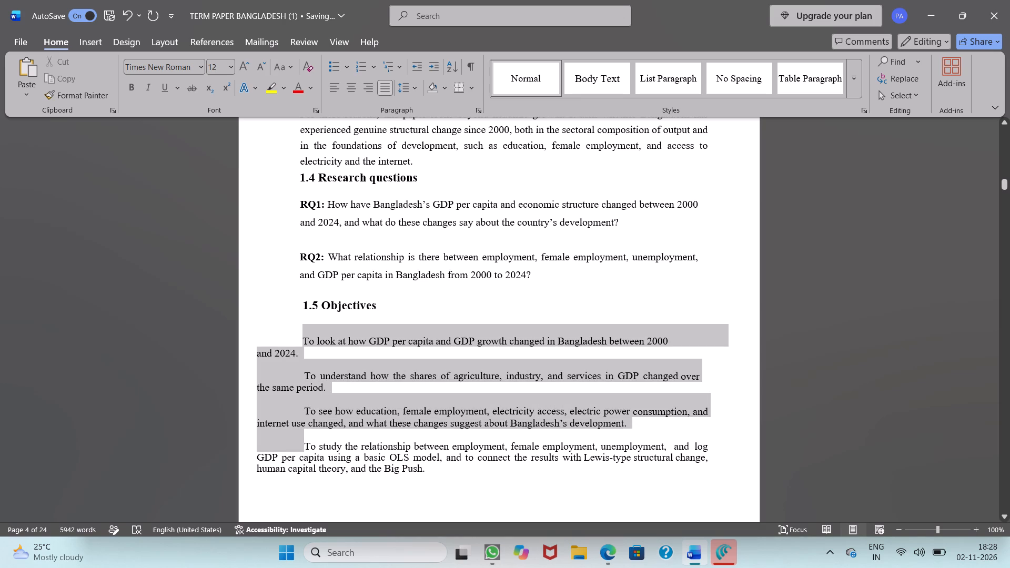
pyautogui.moveTo(296, 453); pyautogui.dragTo(427, 473)
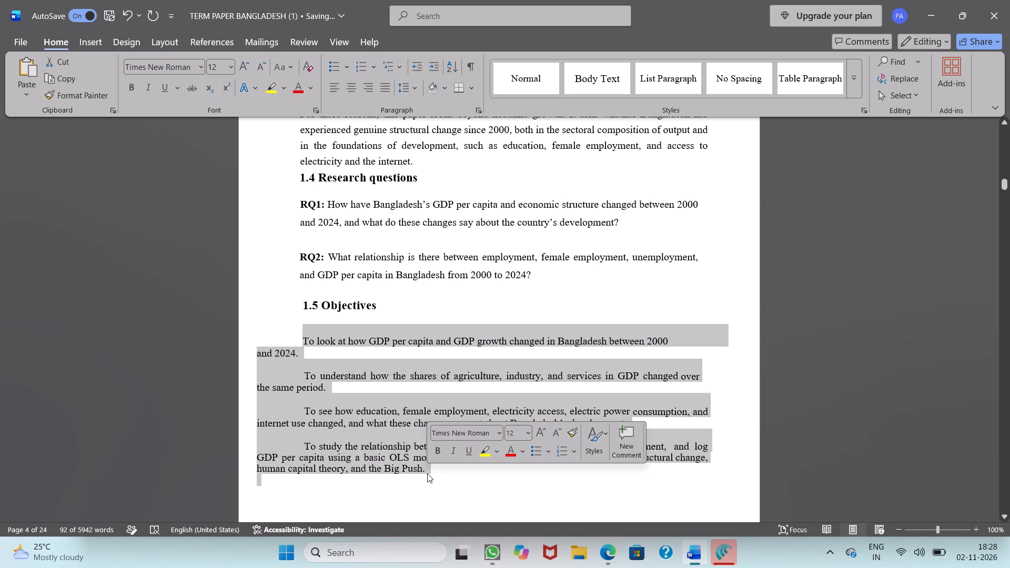
pyautogui.hotkey('ctrl', 'j')
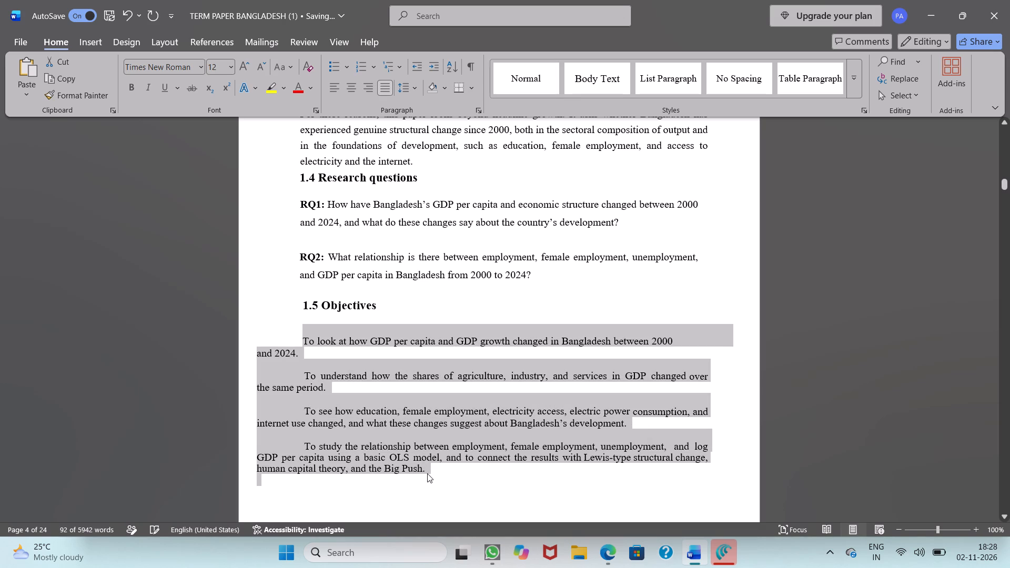
pyautogui.click(419, 89)
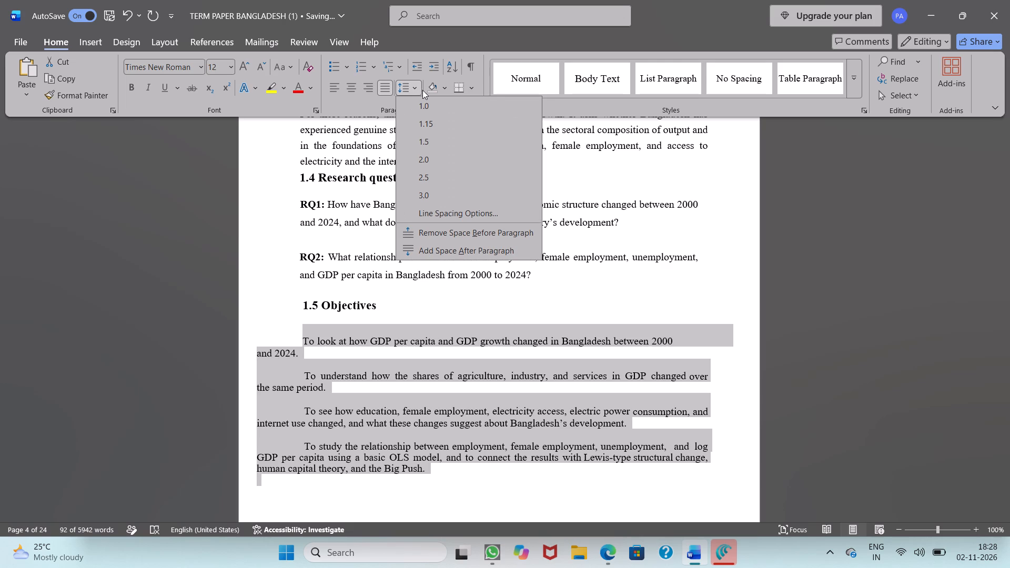
pyautogui.click(477, 88)
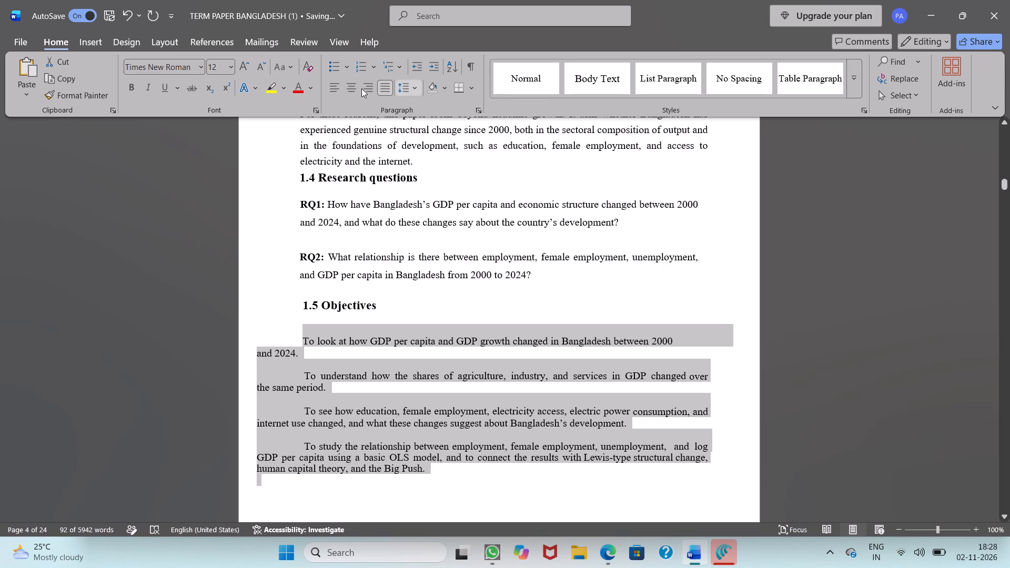
# Turn the four objectives into a lettered list using the a., b., c. number format.
pyautogui.click(372, 64)
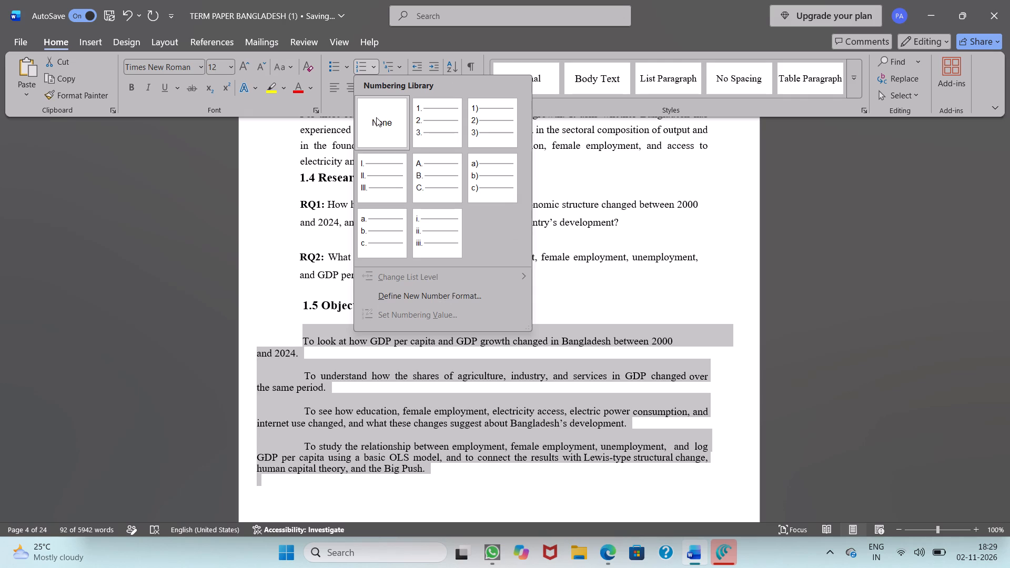
pyautogui.click(391, 224)
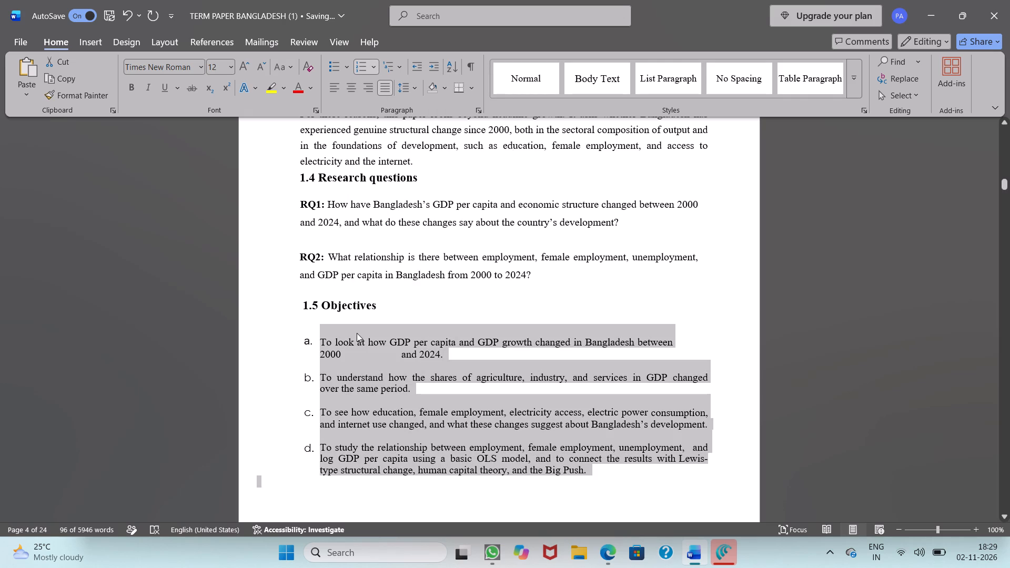
pyautogui.click(405, 318)
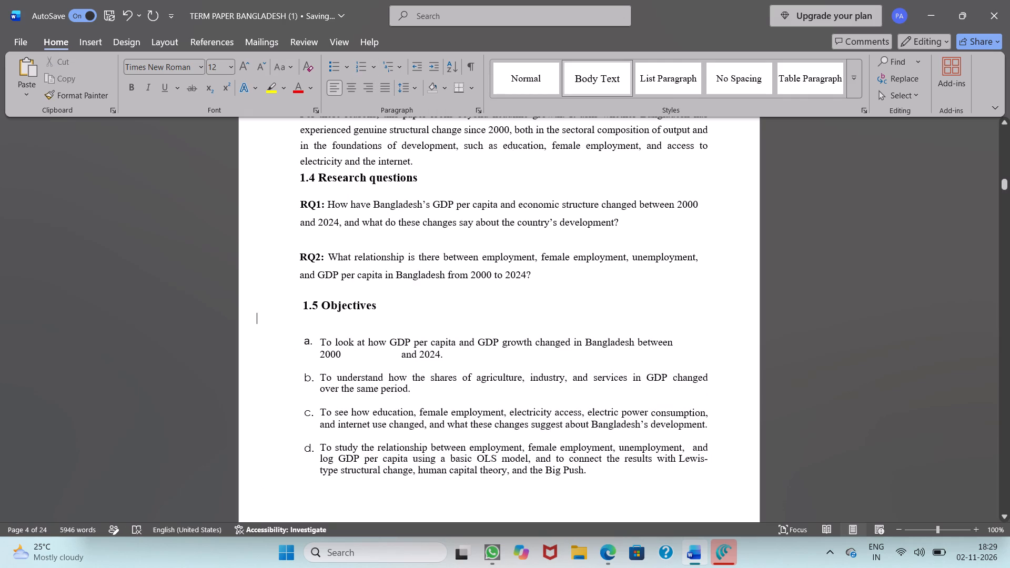
# Delete the run of extra spaces between "2000" and "and 2024." in objective a.
pyautogui.click(398, 349)
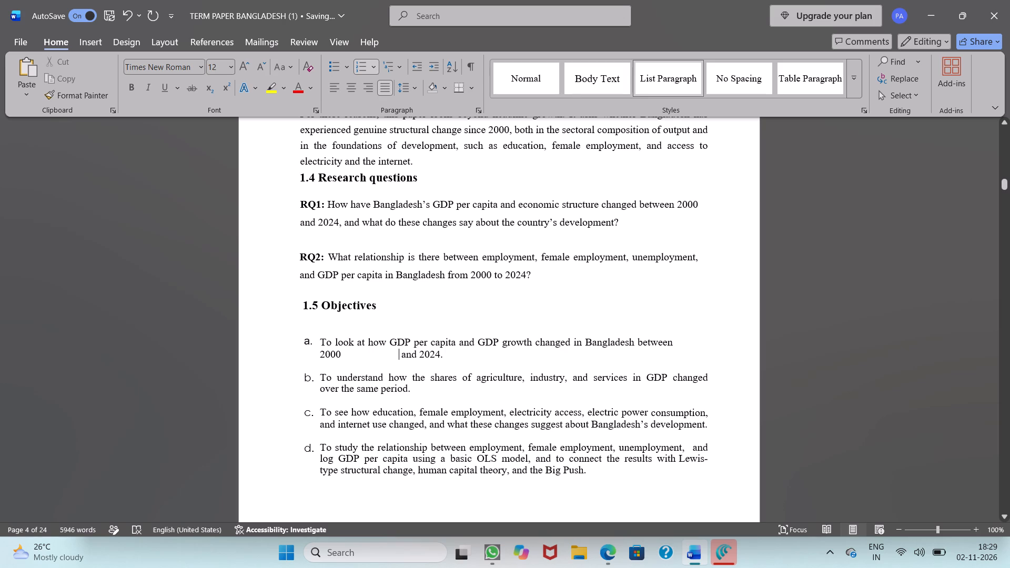
pyautogui.press('BackSpace')
pyautogui.press('BackSpace')
pyautogui.press('BackSpace')
pyautogui.press('BackSpace')
pyautogui.press('BackSpace')
pyautogui.press('BackSpace')
pyautogui.press('BackSpace')
pyautogui.press('BackSpace')
pyautogui.press('BackSpace')
pyautogui.press('BackSpace')
pyautogui.press('BackSpace')
pyautogui.press('BackSpace')
pyautogui.press('BackSpace')
pyautogui.press('BackSpace')
pyautogui.press('BackSpace')
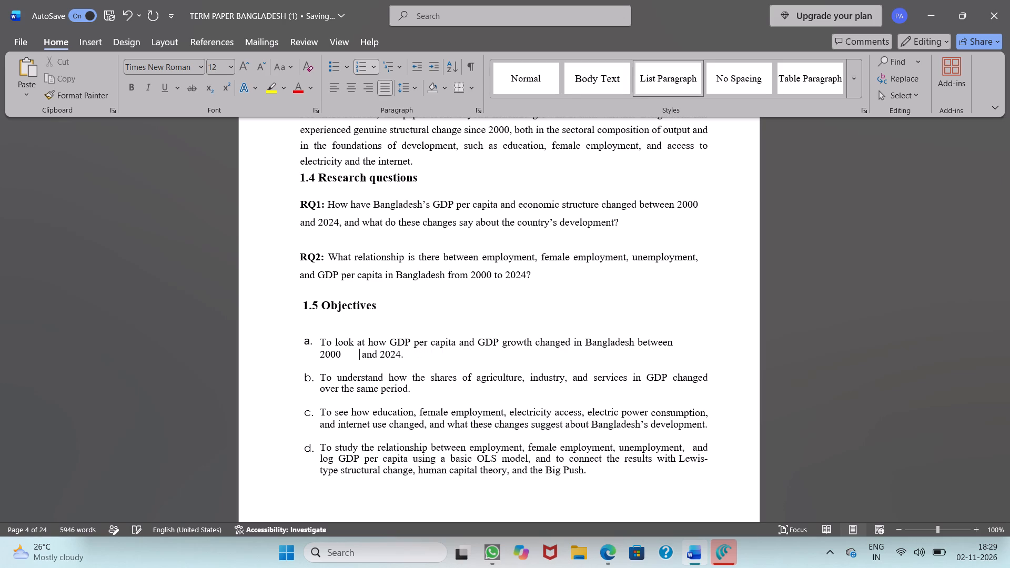
pyautogui.press('BackSpace')
pyautogui.press('BackSpace')
pyautogui.press('BackSpace')
pyautogui.press('BackSpace')
pyautogui.press('BackSpace')
pyautogui.press('BackSpace')
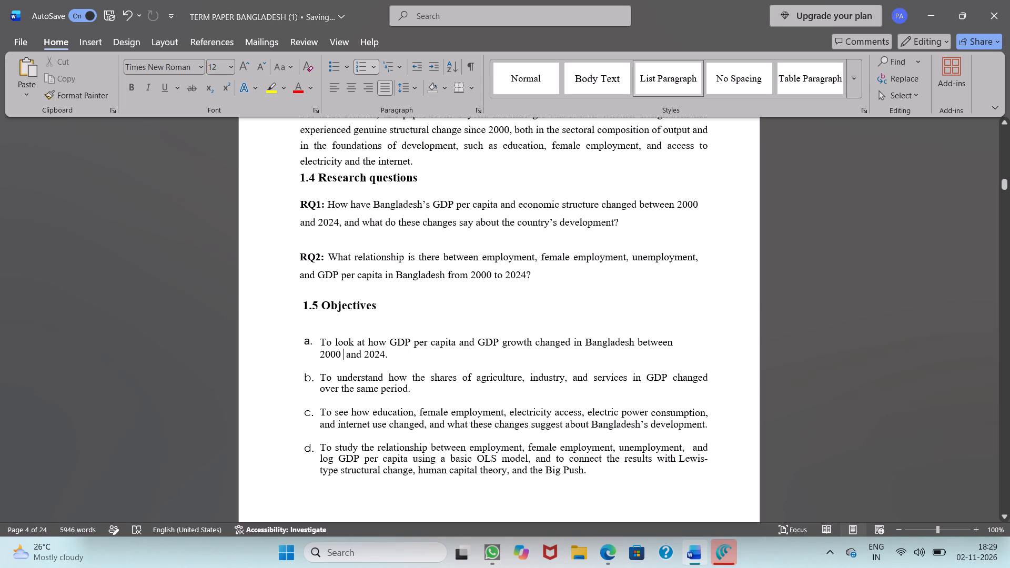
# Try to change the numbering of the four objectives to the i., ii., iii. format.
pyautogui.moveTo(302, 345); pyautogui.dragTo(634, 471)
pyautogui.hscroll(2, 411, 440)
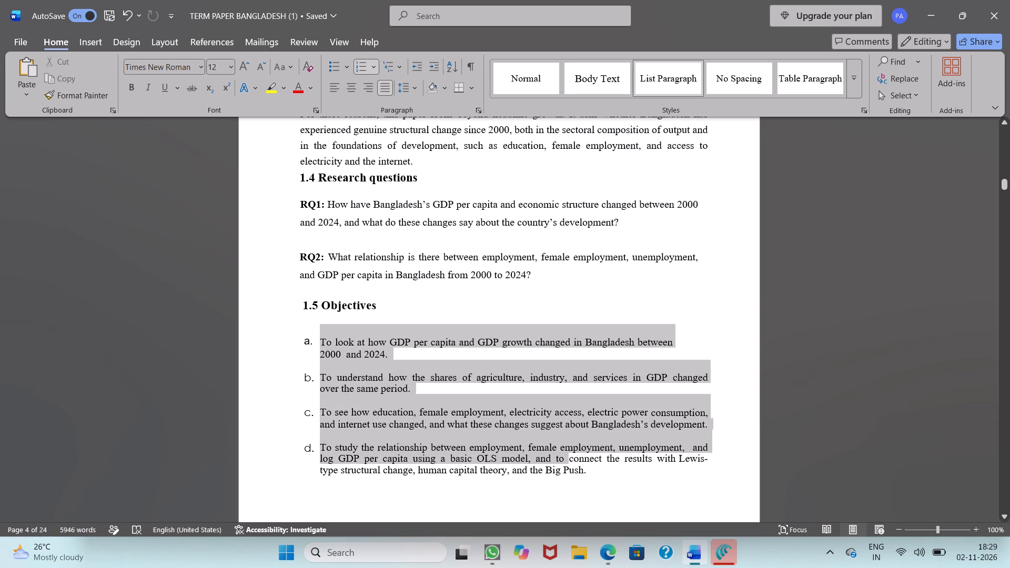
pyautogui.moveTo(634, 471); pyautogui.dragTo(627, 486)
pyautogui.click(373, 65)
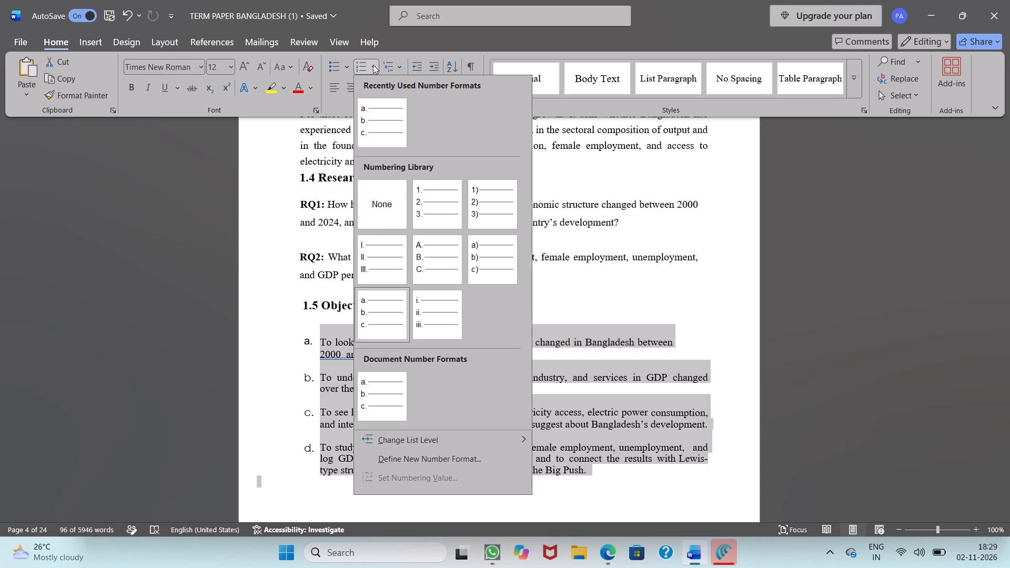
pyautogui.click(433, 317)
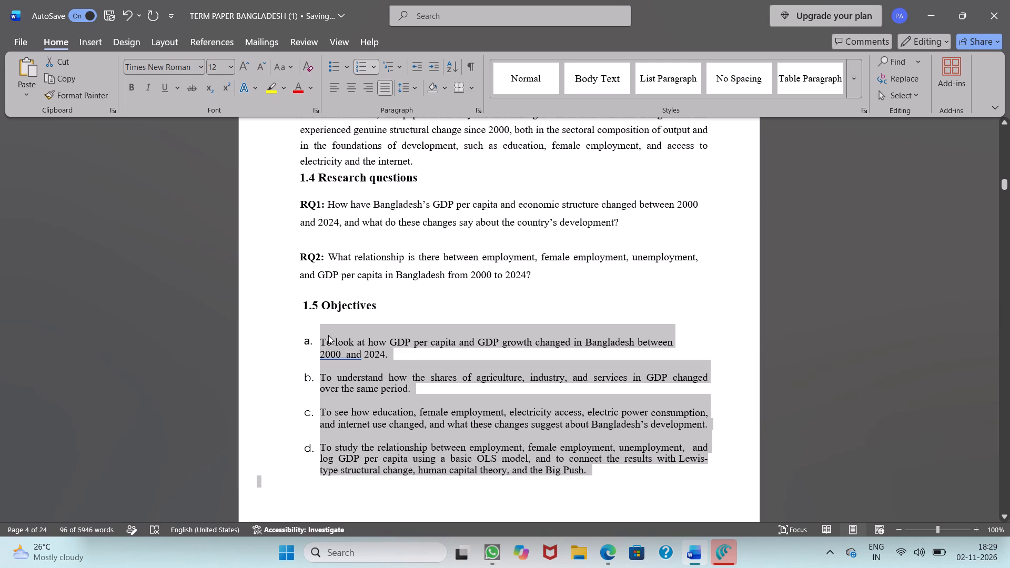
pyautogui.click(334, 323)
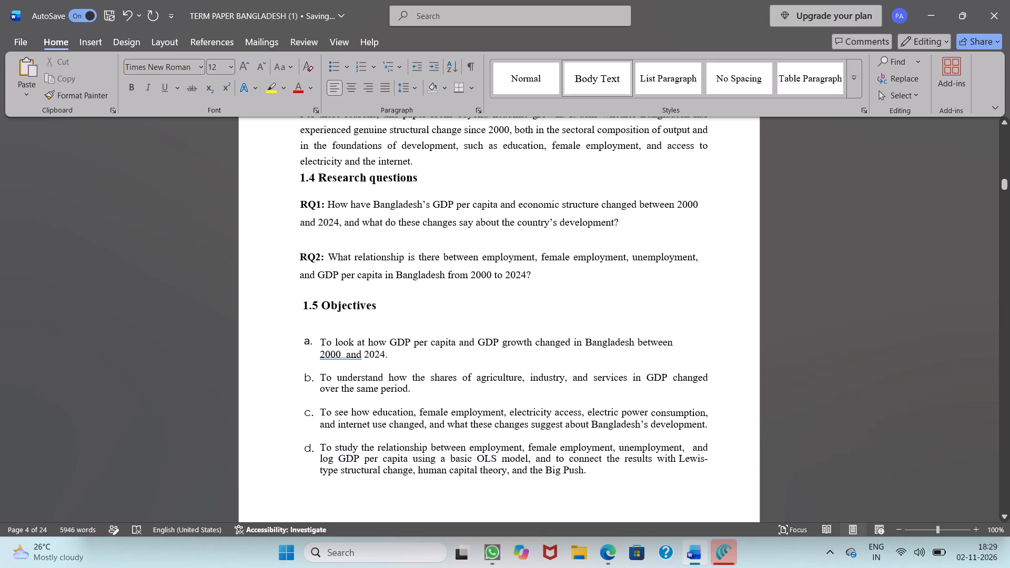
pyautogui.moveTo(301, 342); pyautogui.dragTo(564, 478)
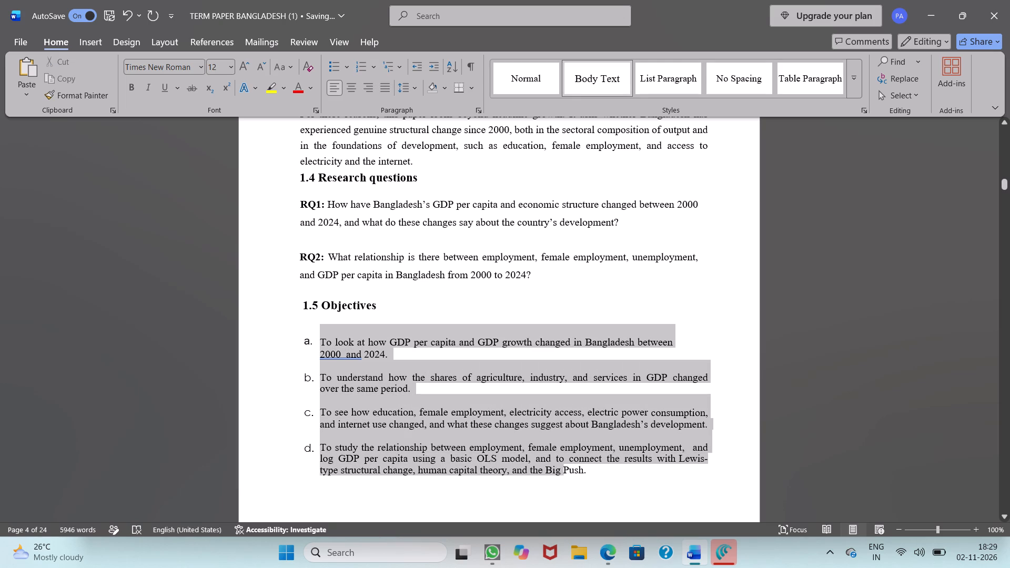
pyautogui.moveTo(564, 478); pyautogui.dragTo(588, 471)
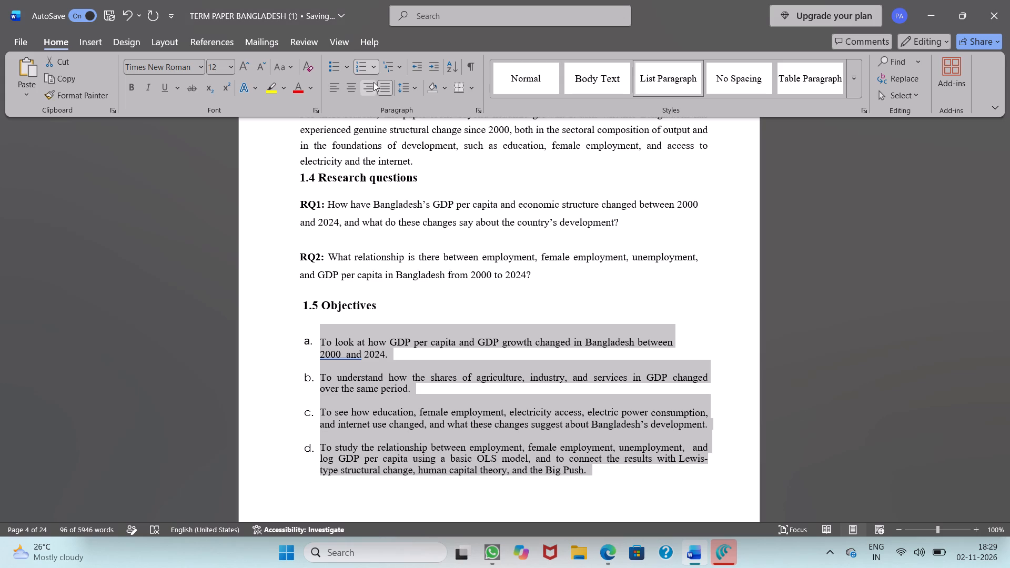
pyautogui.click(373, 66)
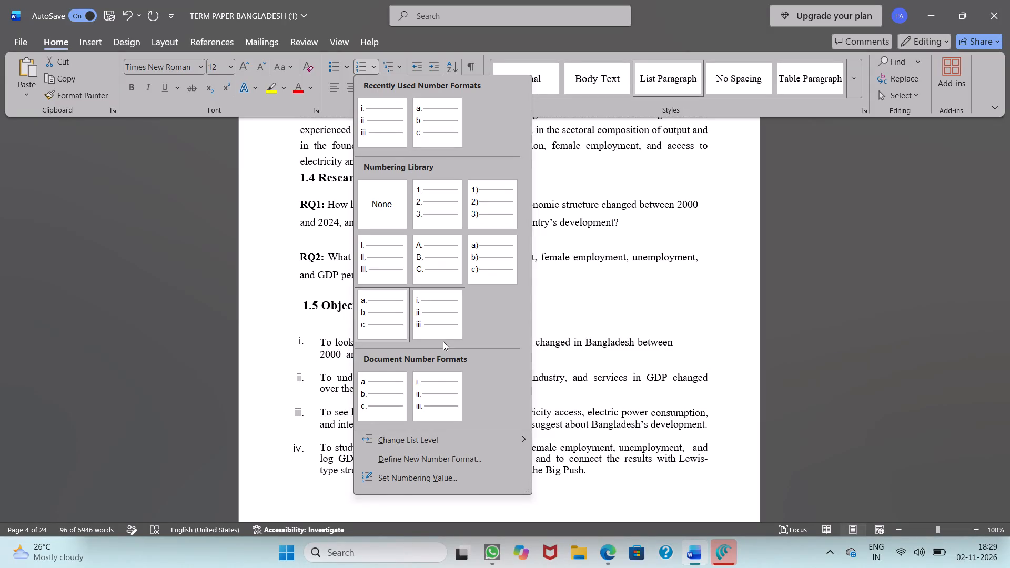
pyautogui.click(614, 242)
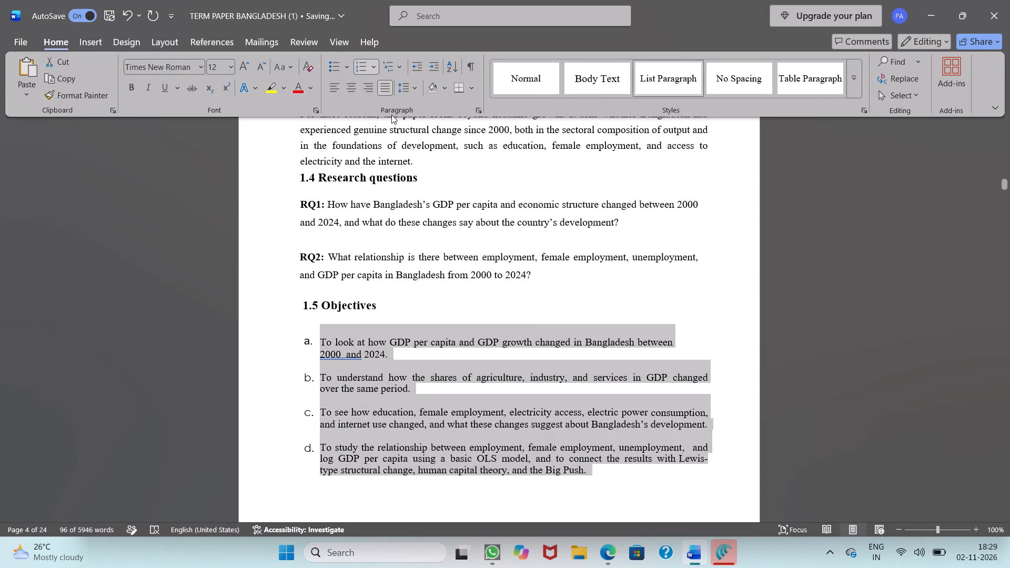
# Look through the paper, including the title page and introduction sections, ending at the 1.5 Objectives list.
pyautogui.scroll(-8, 391, 115)
pyautogui.scroll(-4, 400, 283)
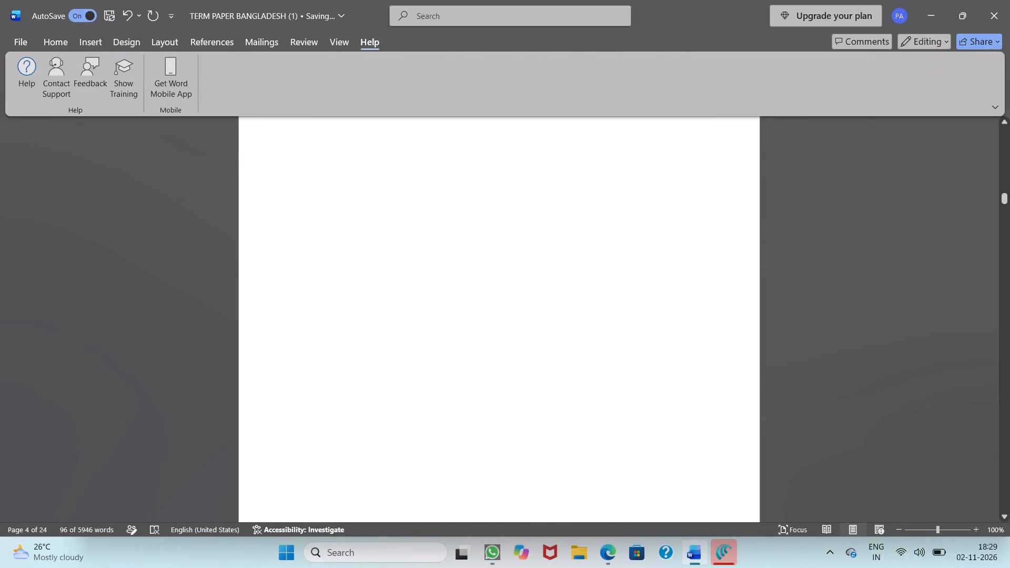
pyautogui.scroll(-19, 400, 283)
pyautogui.scroll(2, 400, 283)
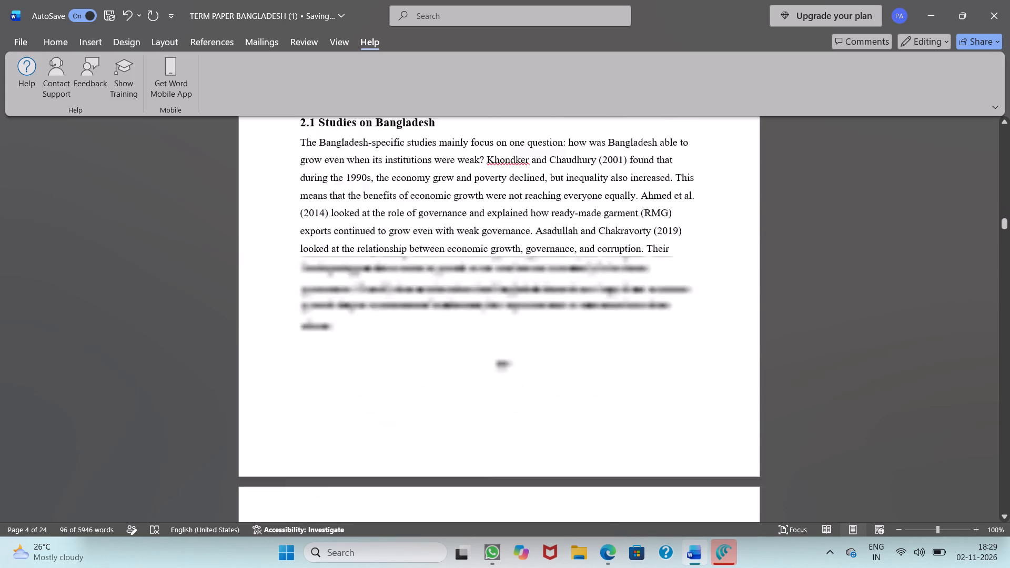
pyautogui.scroll(2, 400, 283)
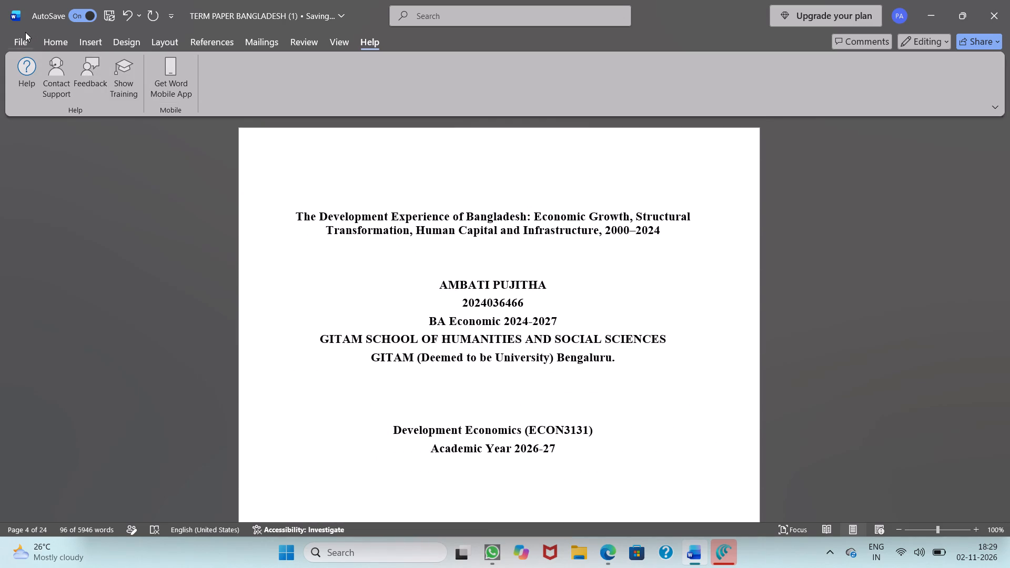
pyautogui.click(25, 33)
pyautogui.click(17, 39)
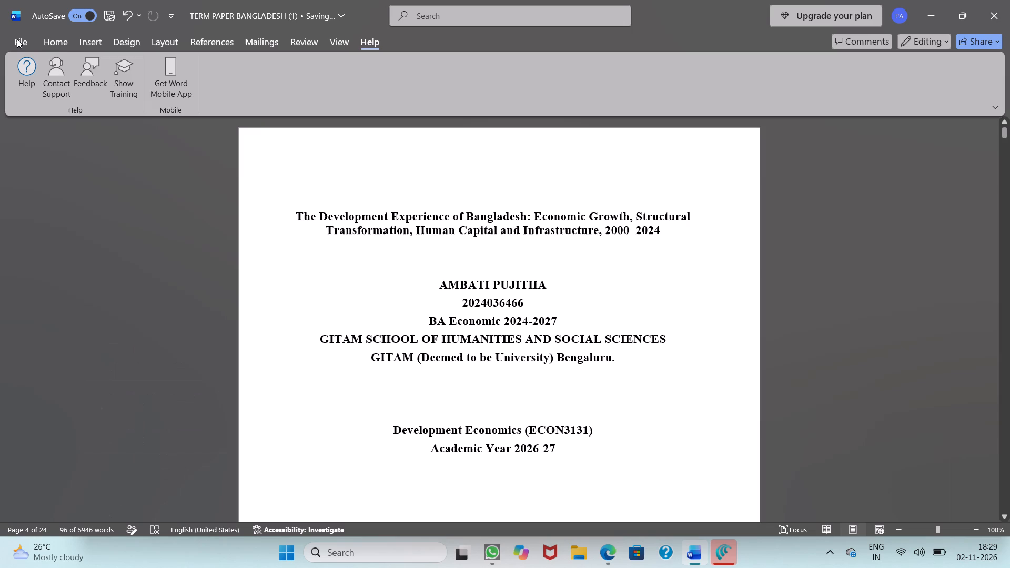
pyautogui.click(67, 45)
pyautogui.scroll(-2, 311, 277)
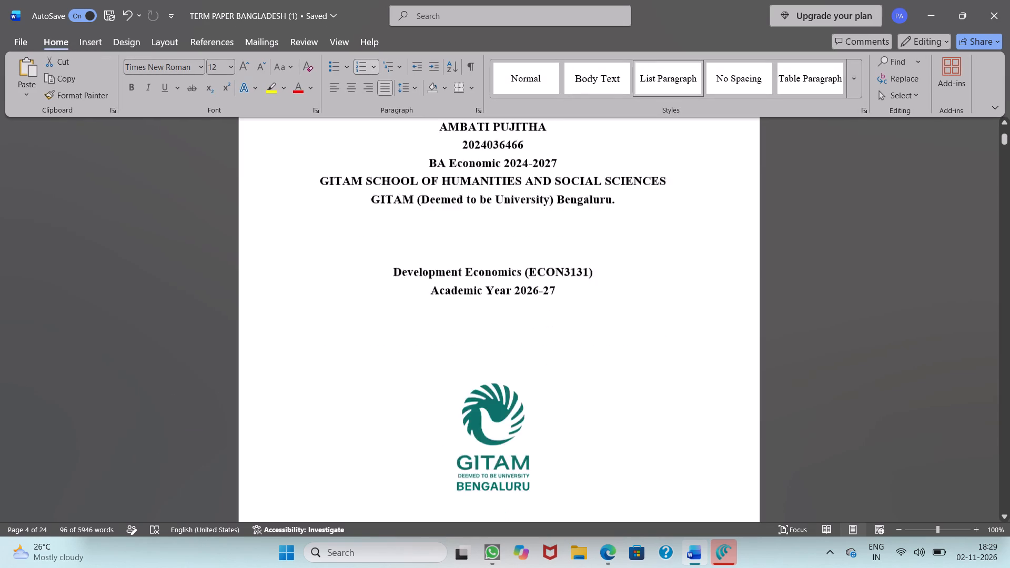
pyautogui.scroll(-5, 311, 277)
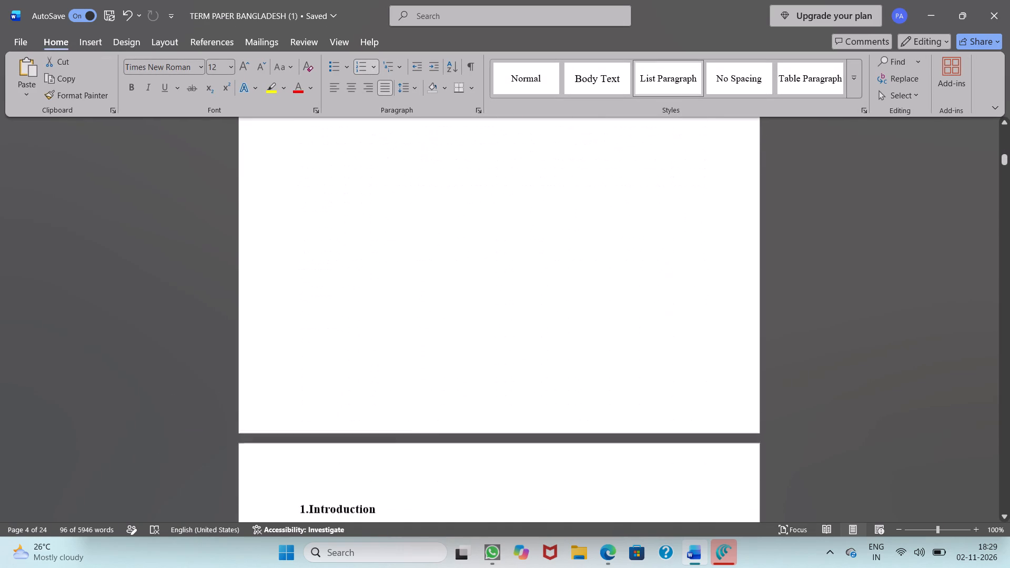
pyautogui.scroll(-3, 311, 277)
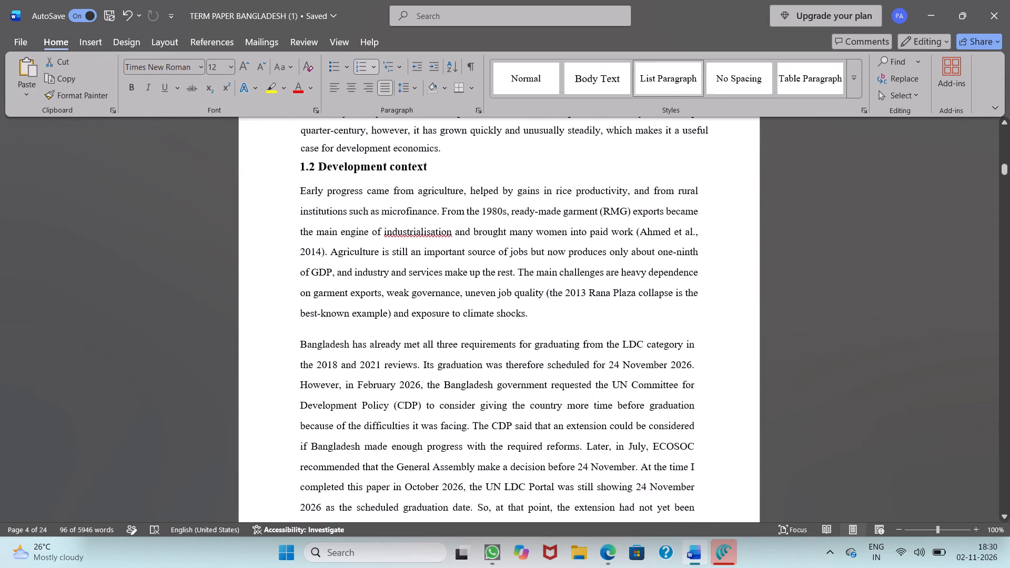
pyautogui.scroll(-5, 311, 277)
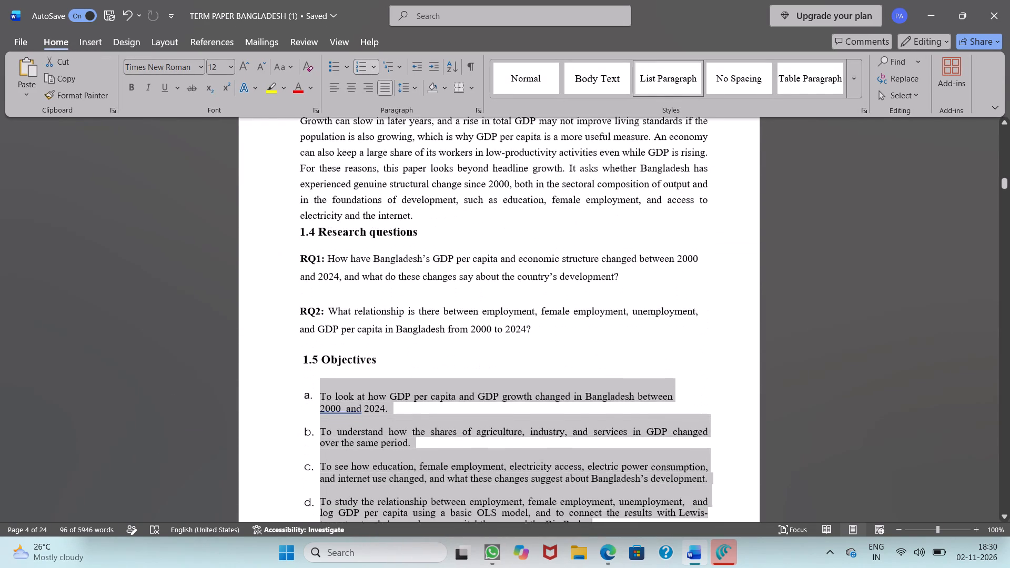
pyautogui.scroll(-1, 311, 277)
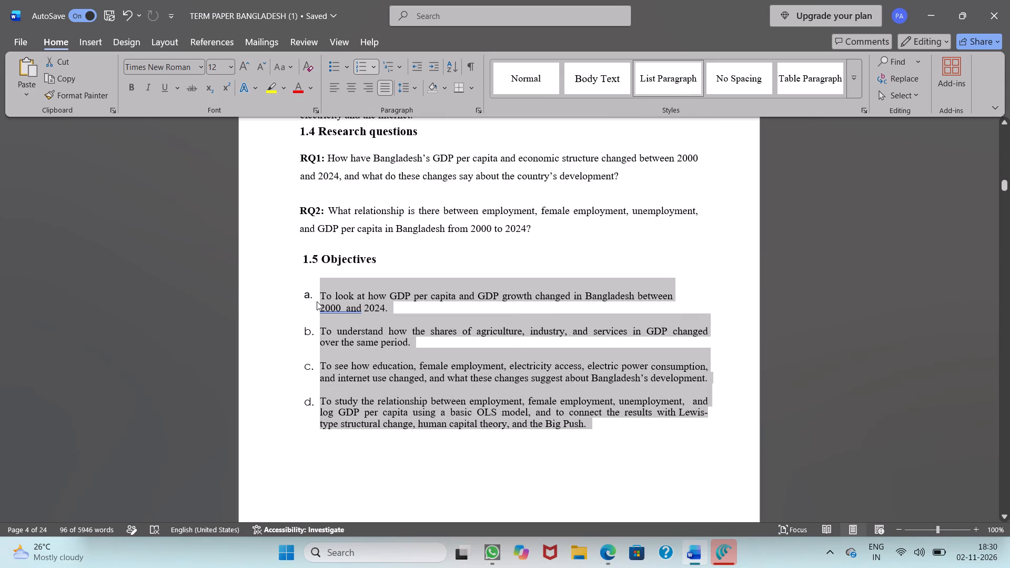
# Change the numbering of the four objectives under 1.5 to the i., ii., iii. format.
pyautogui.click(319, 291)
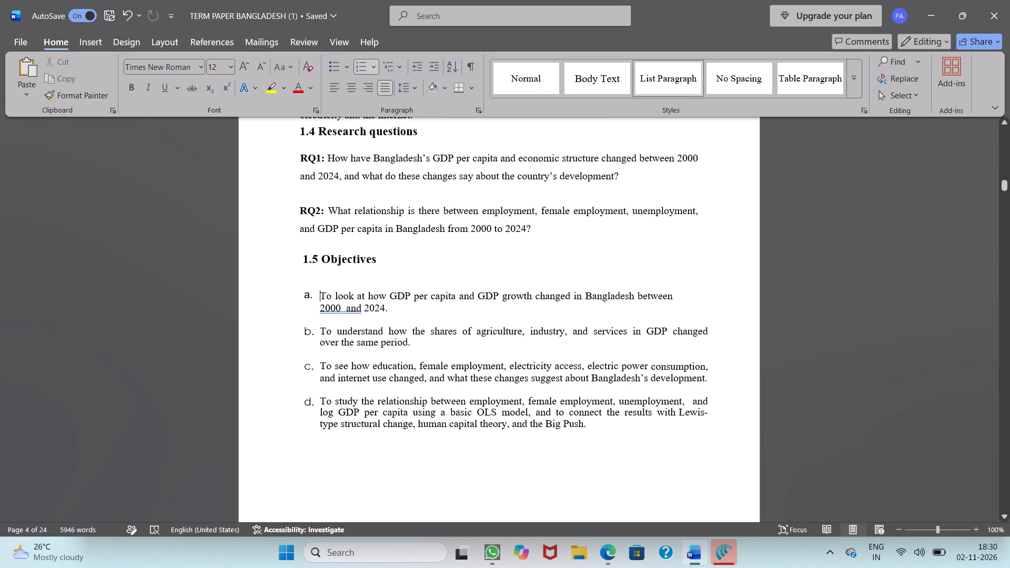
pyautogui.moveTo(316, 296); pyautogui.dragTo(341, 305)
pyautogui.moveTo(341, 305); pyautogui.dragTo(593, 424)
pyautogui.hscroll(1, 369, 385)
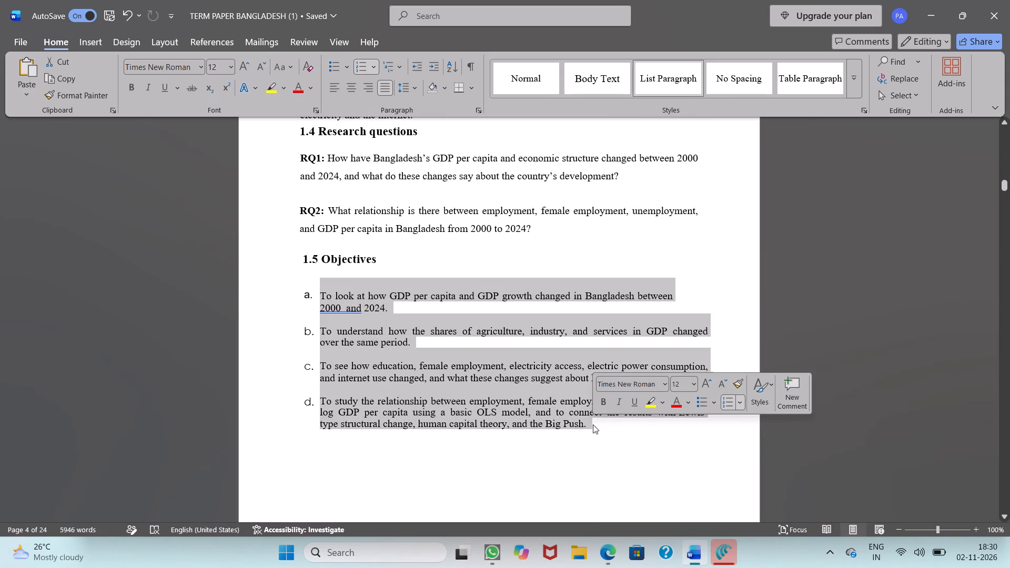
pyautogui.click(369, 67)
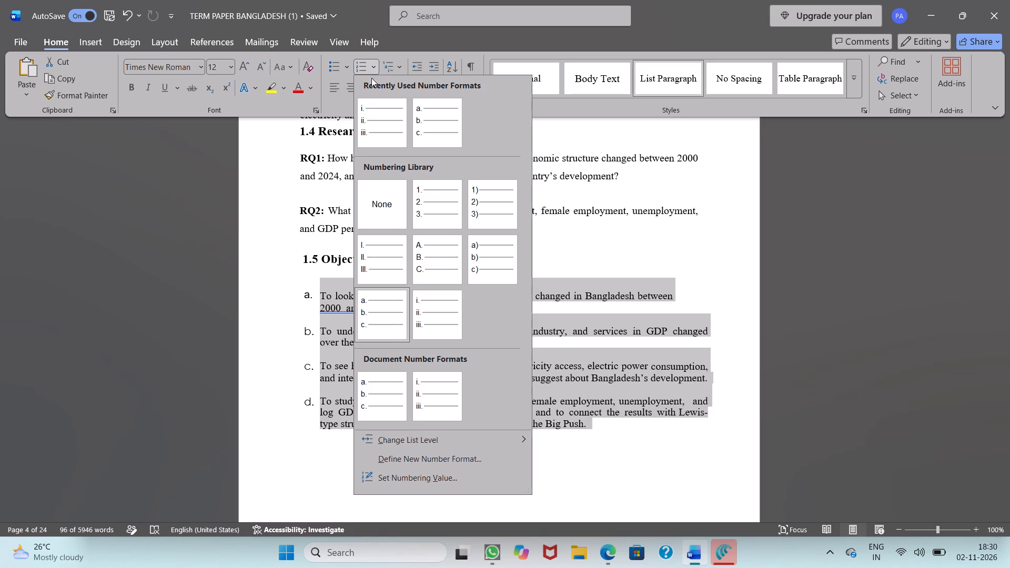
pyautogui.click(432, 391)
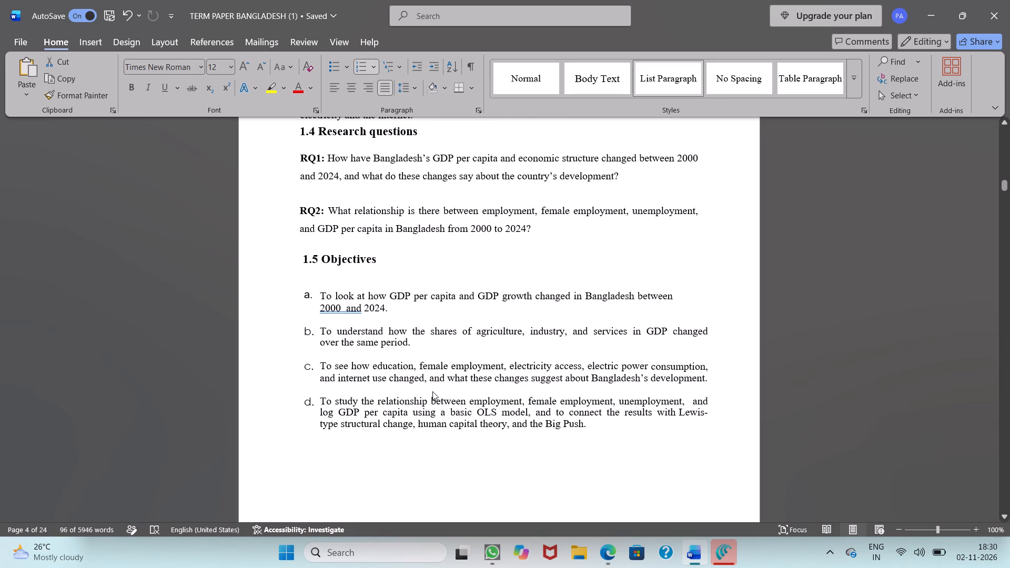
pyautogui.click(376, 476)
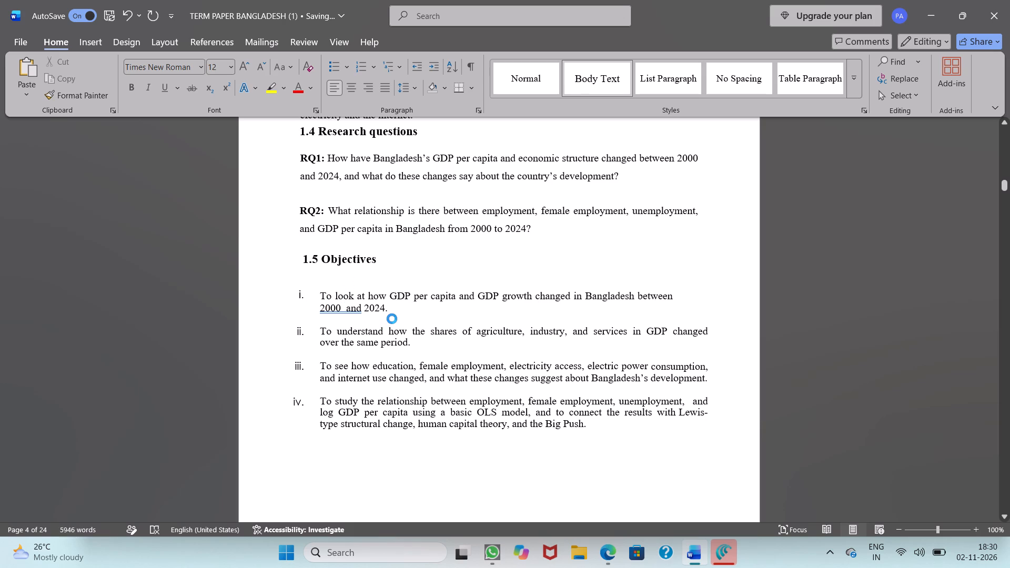
# Examine the repeated bulleted objectives before 1.2 Significance of the study and their bullet style against the 1.5 Objectives list.
pyautogui.scroll(-2, 392, 319)
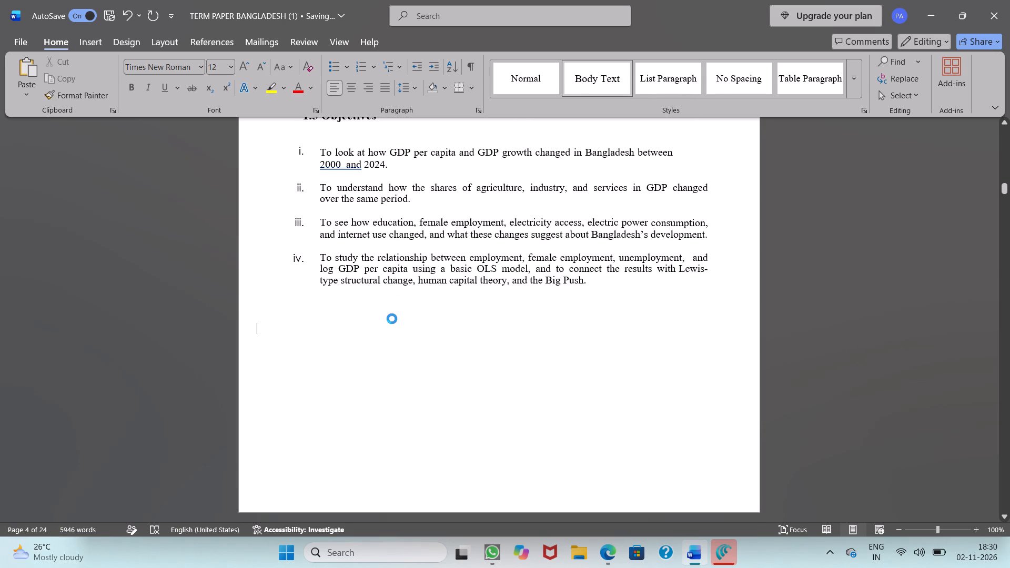
pyautogui.scroll(-4, 392, 319)
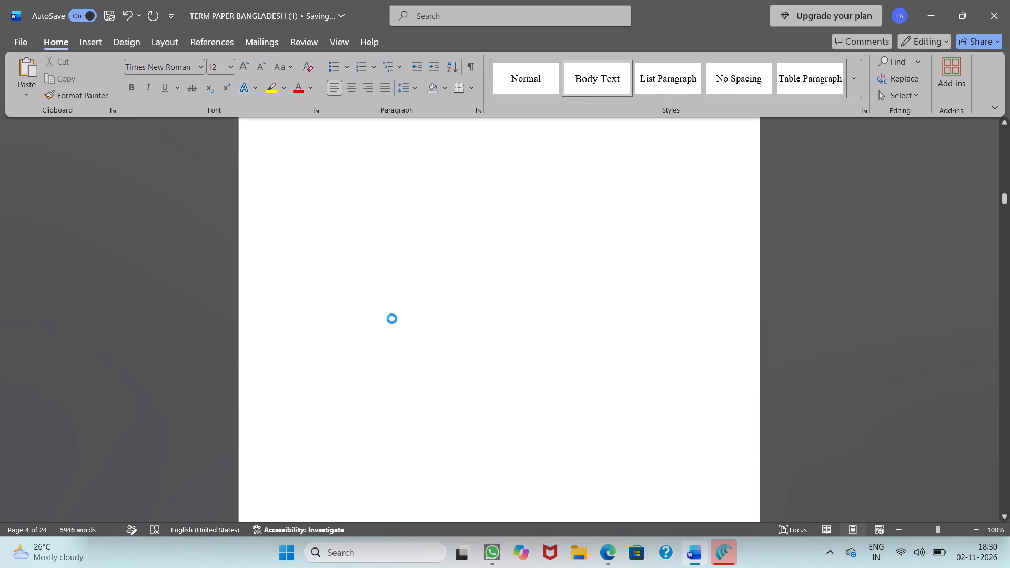
pyautogui.scroll(-3, 392, 319)
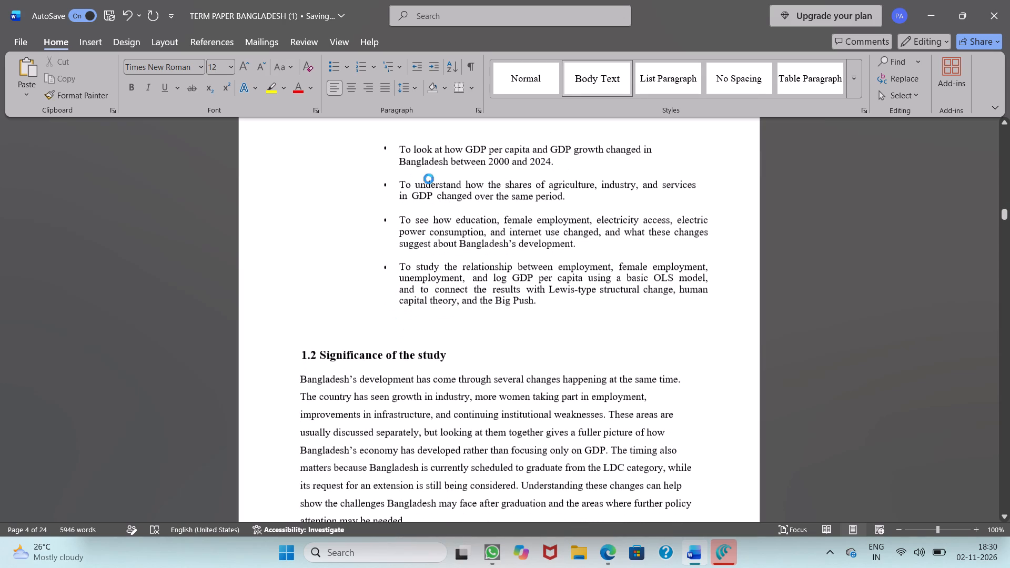
pyautogui.click(396, 150)
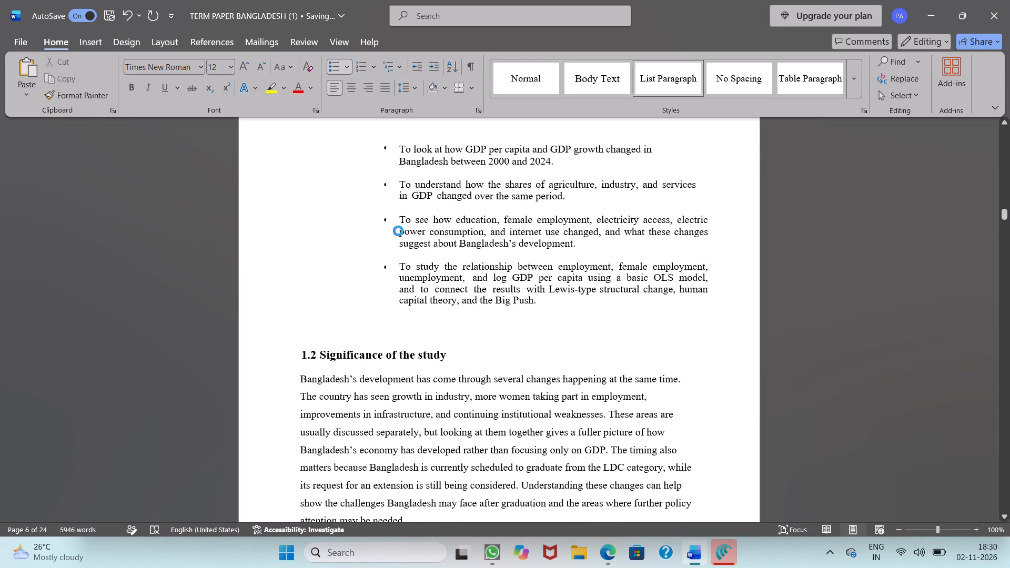
pyautogui.click(350, 70)
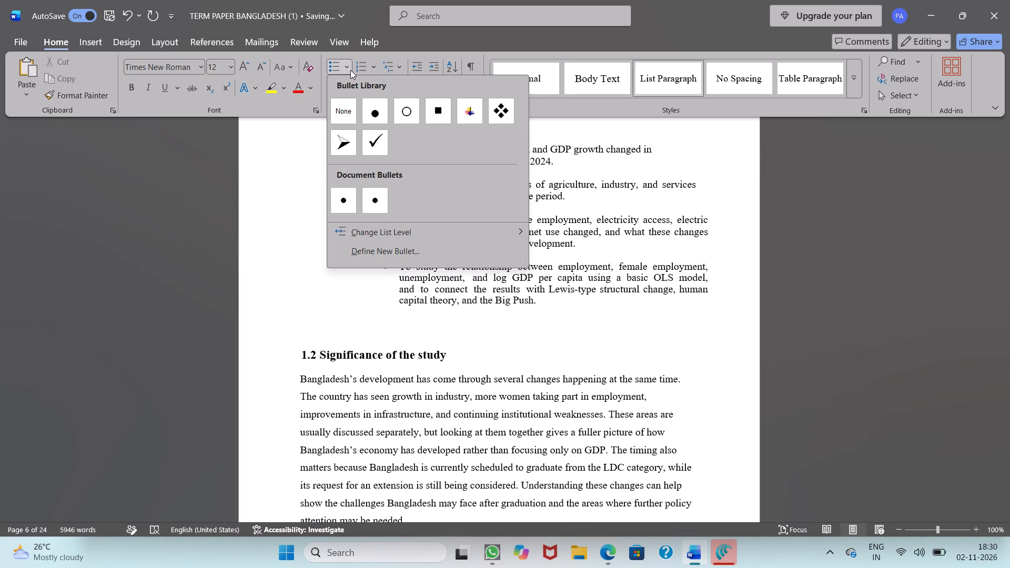
pyautogui.click(281, 185)
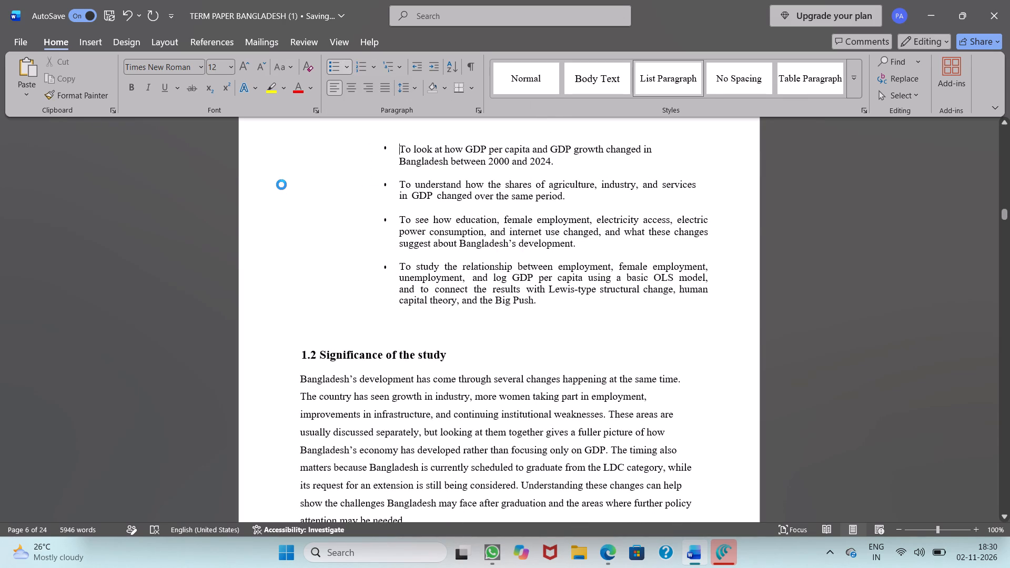
pyautogui.scroll(6, 281, 185)
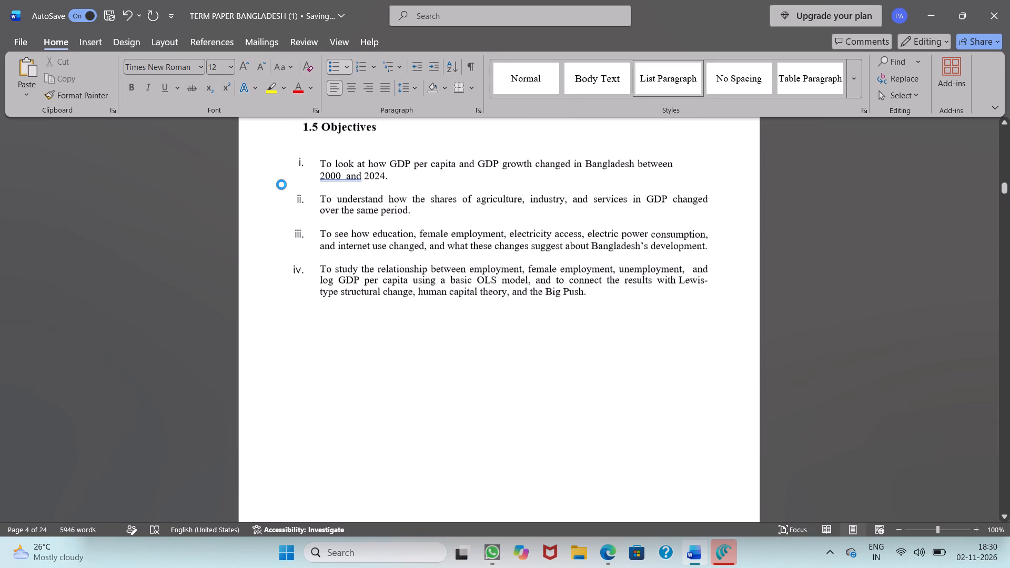
pyautogui.scroll(1, 337, 178)
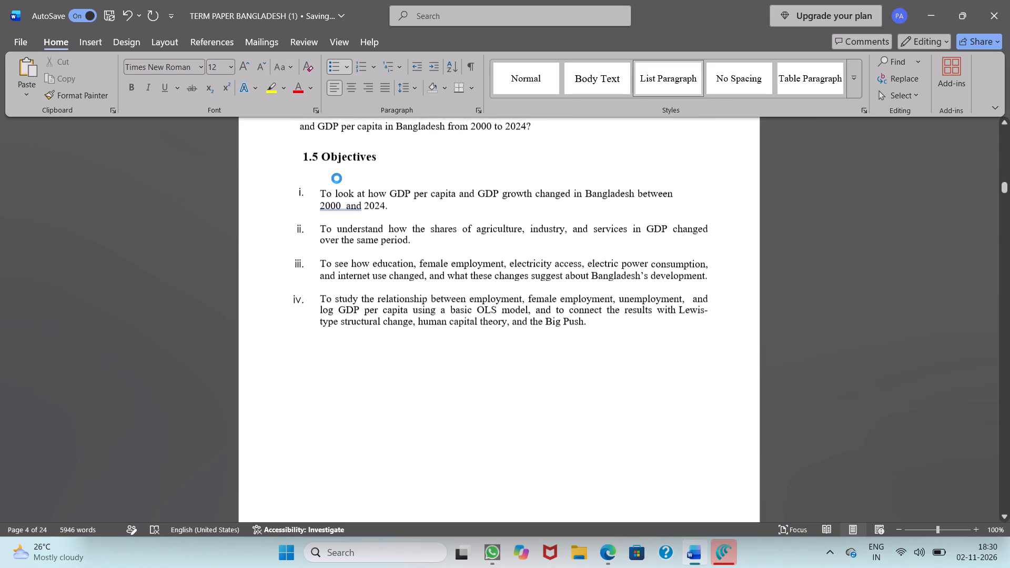
pyautogui.scroll(1, 337, 178)
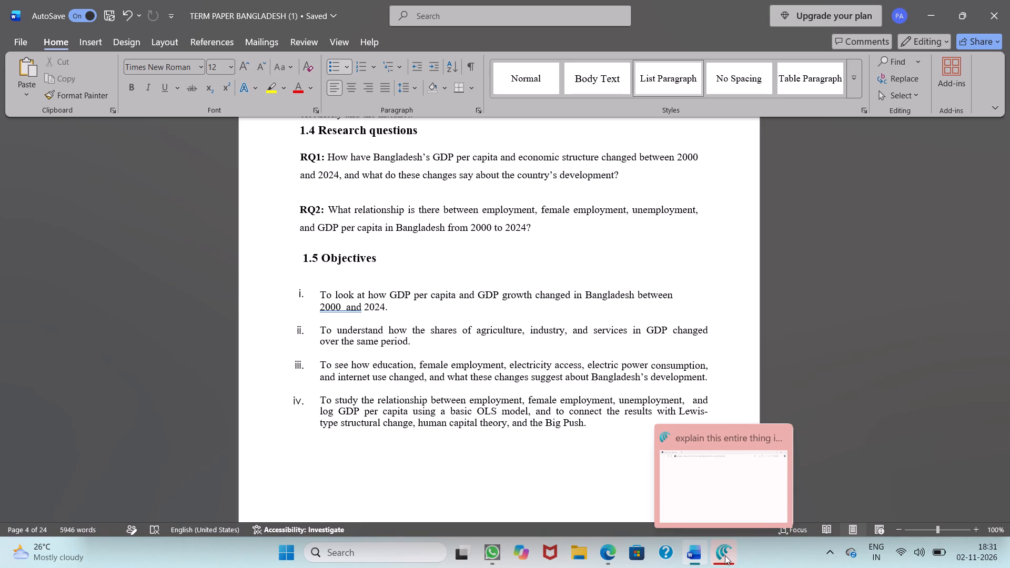
# Close the other open window titled "explain this entire thing i...".
pyautogui.click(783, 429)
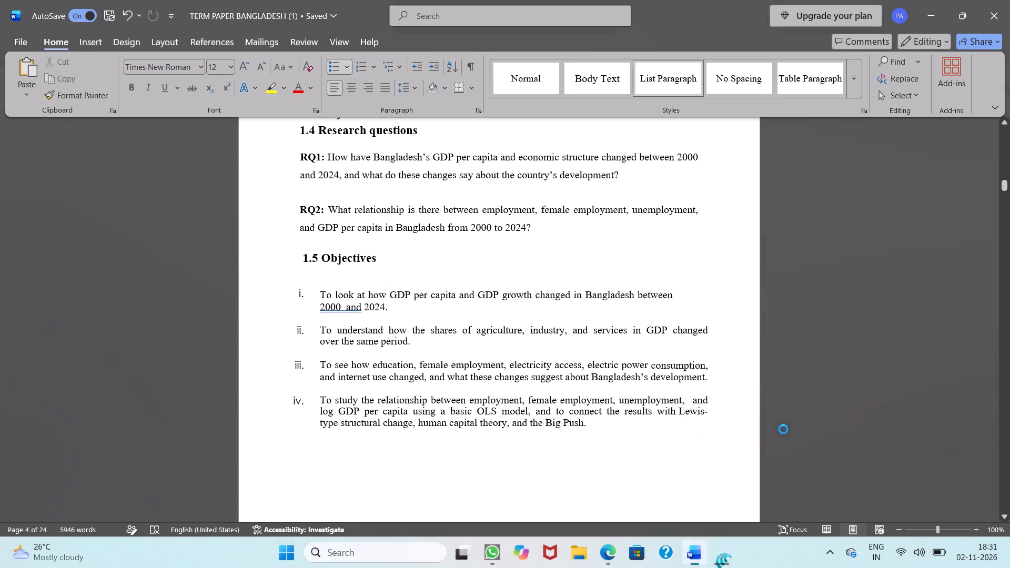
# Delete the repeated bulleted list of four objectives before the heading "1.2 Significance of the study".
pyautogui.scroll(-2, 365, 339)
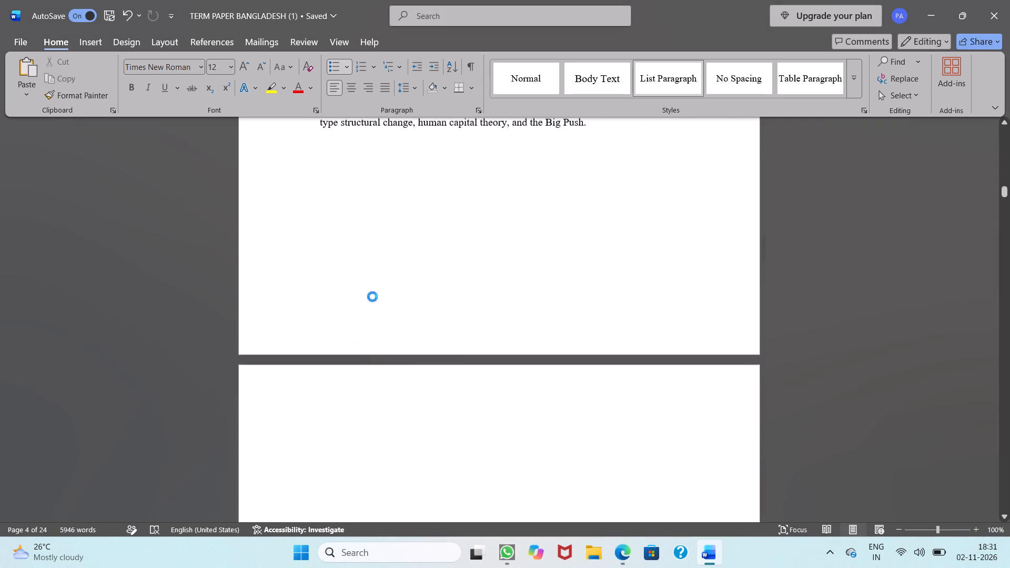
pyautogui.click(373, 311)
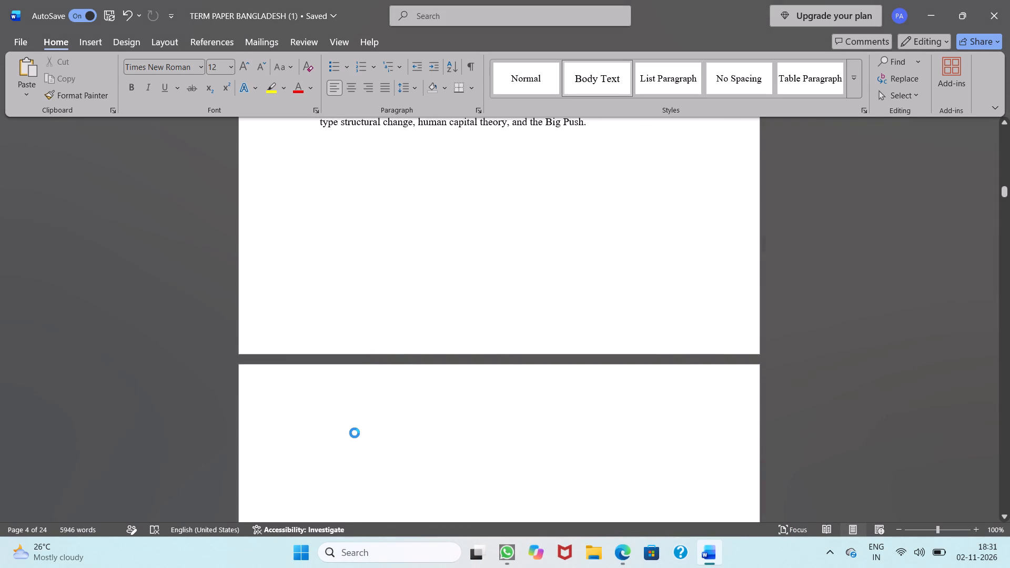
pyautogui.scroll(-4, 355, 433)
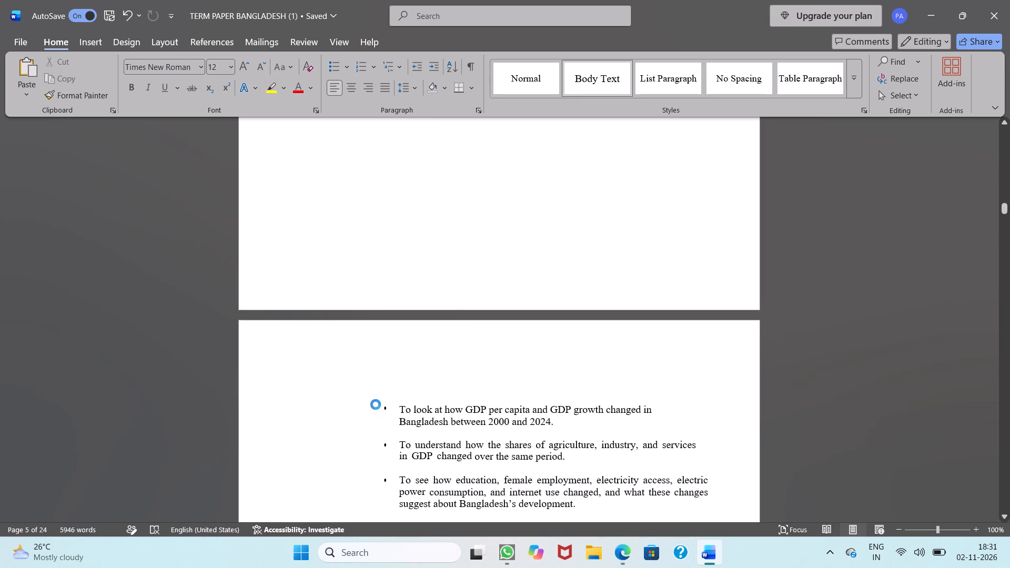
pyautogui.click(378, 406)
pyautogui.moveTo(392, 405); pyautogui.dragTo(412, 420)
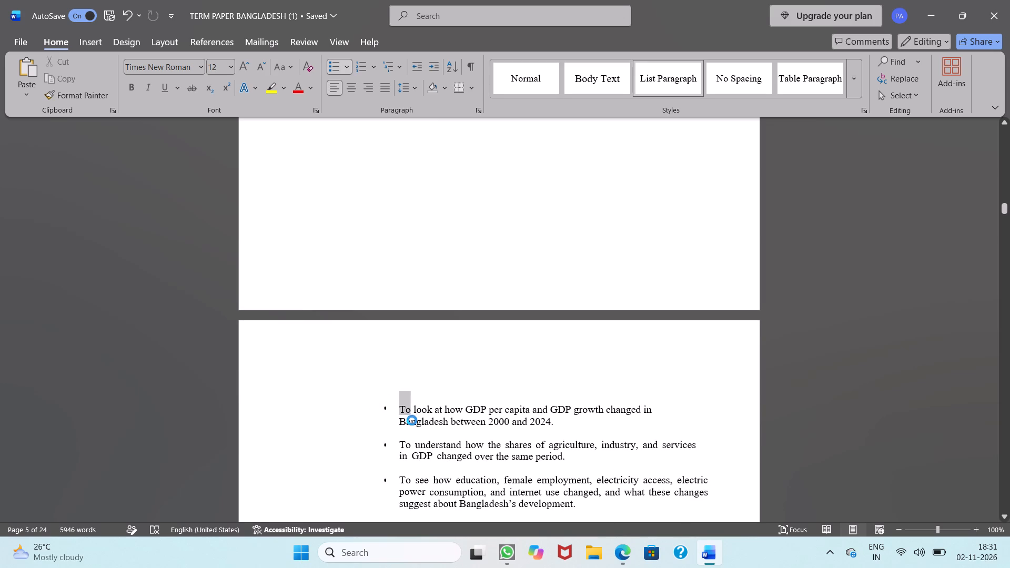
pyautogui.moveTo(412, 420); pyautogui.dragTo(496, 520)
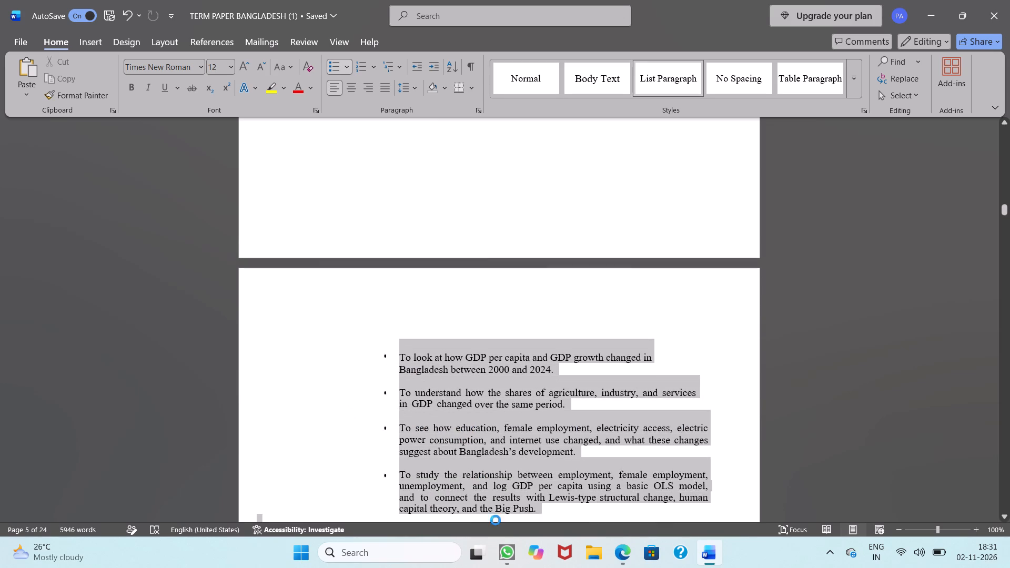
pyautogui.moveTo(496, 520); pyautogui.dragTo(549, 500)
pyautogui.press('BackSpace')
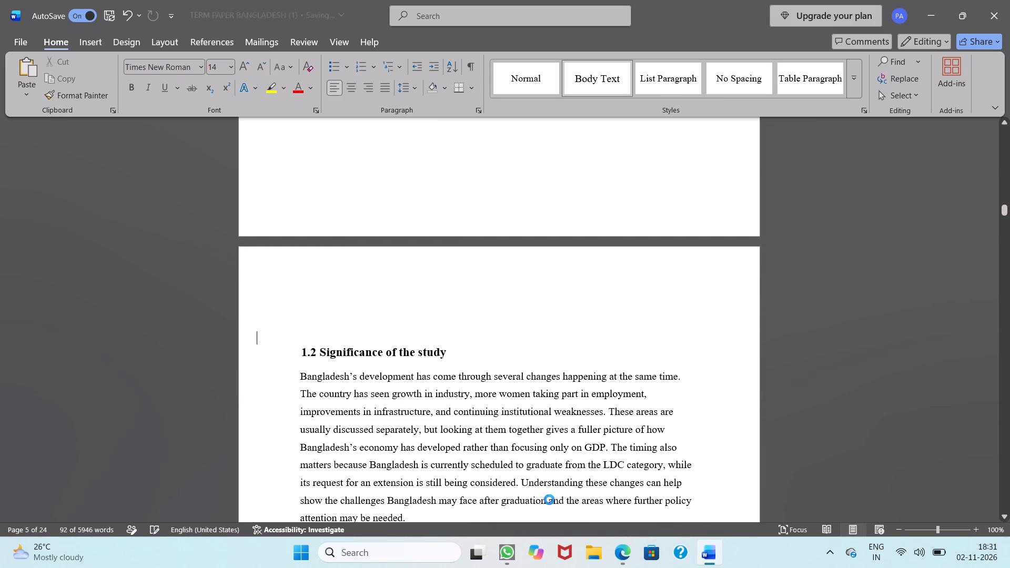
# Convert the four objectives under 1.5 from a numbered list to a list with round bullets.
pyautogui.scroll(4, 549, 500)
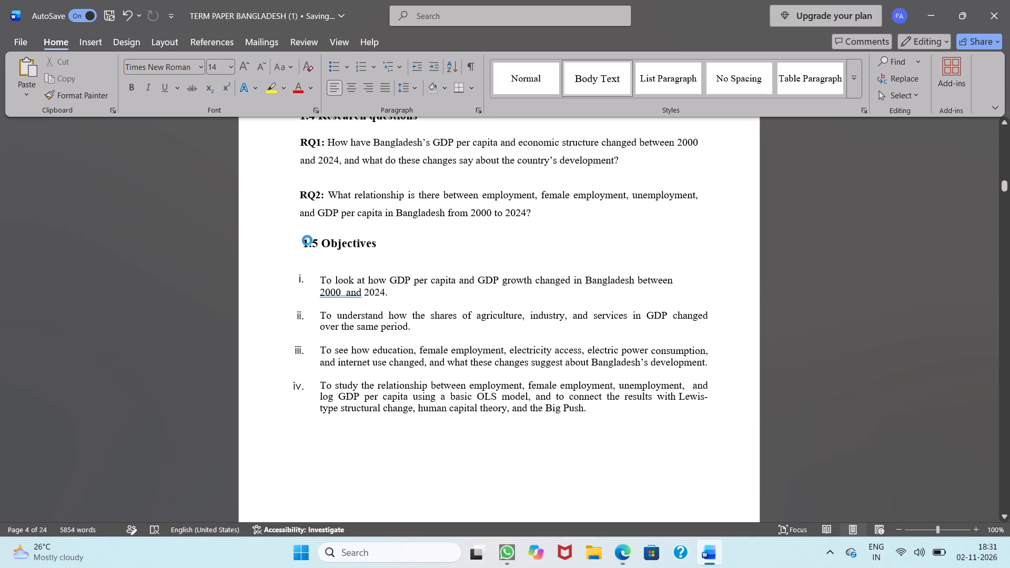
pyautogui.moveTo(328, 277); pyautogui.dragTo(345, 306)
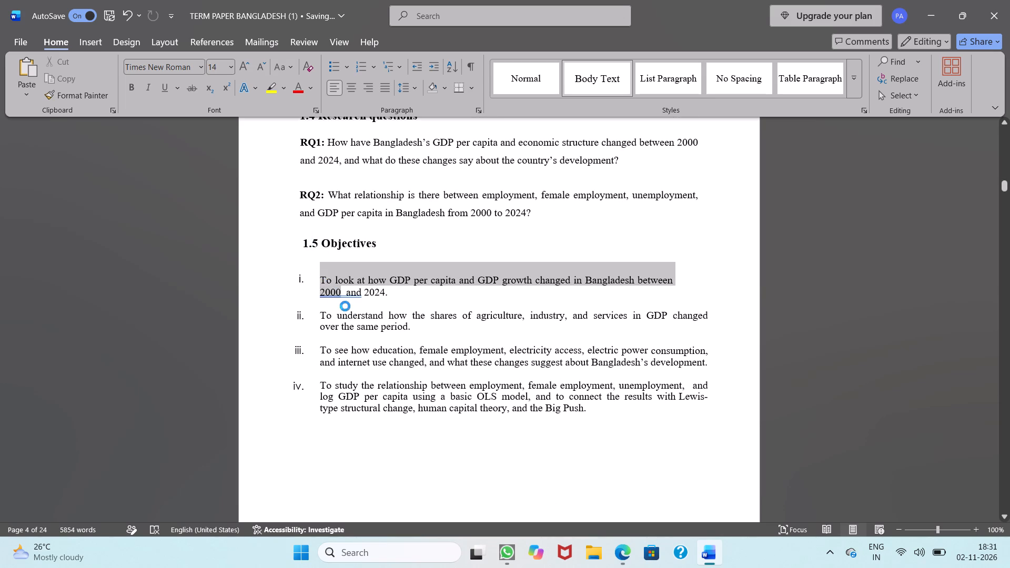
pyautogui.moveTo(345, 306); pyautogui.dragTo(598, 415)
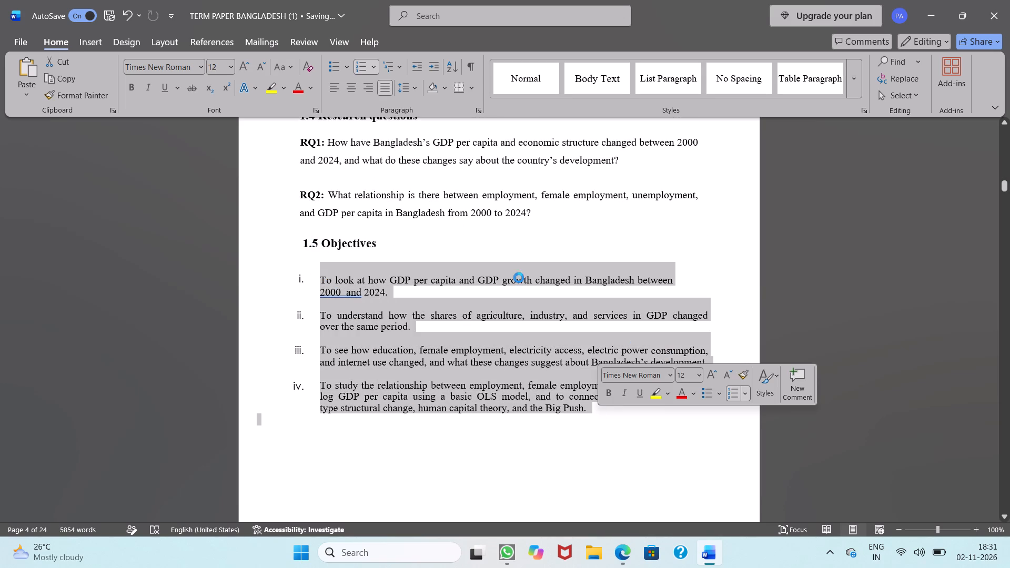
pyautogui.click(351, 69)
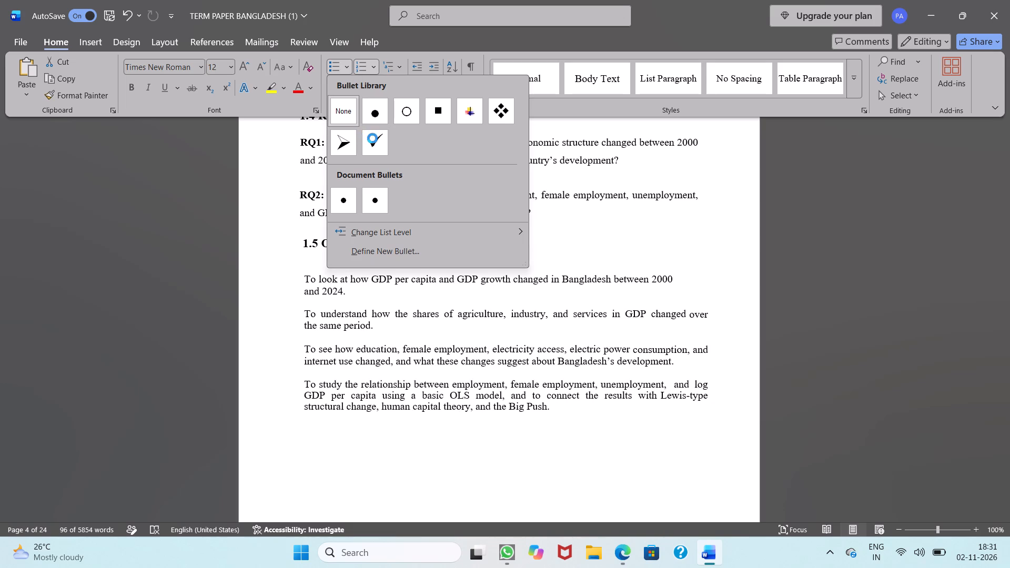
pyautogui.click(372, 199)
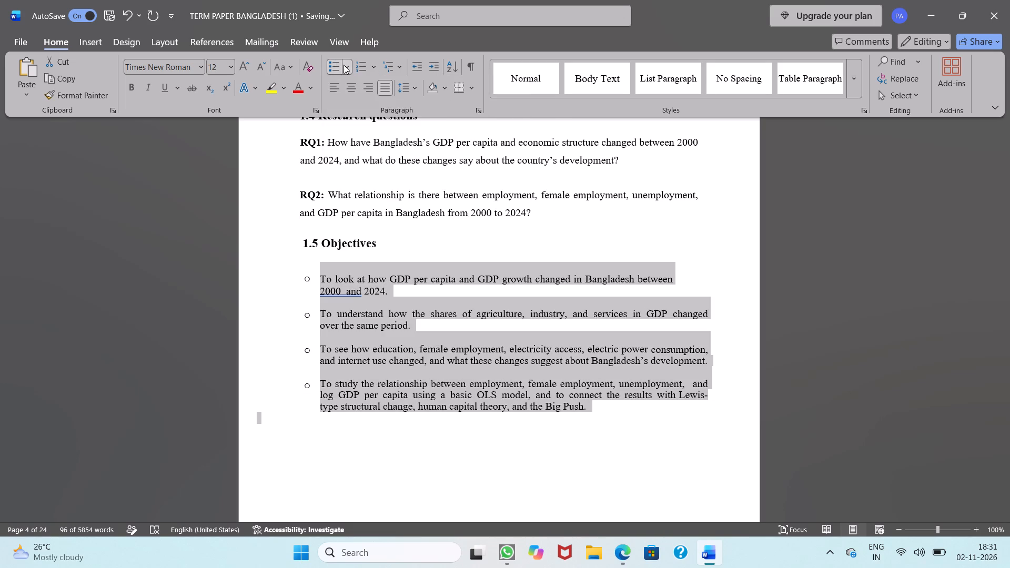
# Change the bullet symbol of the four objectives to the four-diamond style.
pyautogui.click(345, 65)
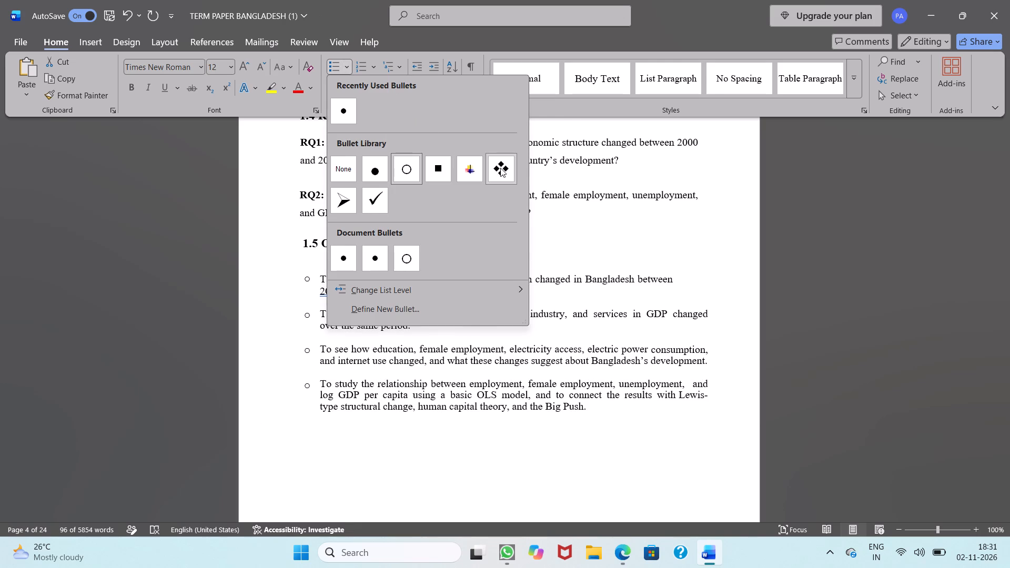
pyautogui.click(500, 168)
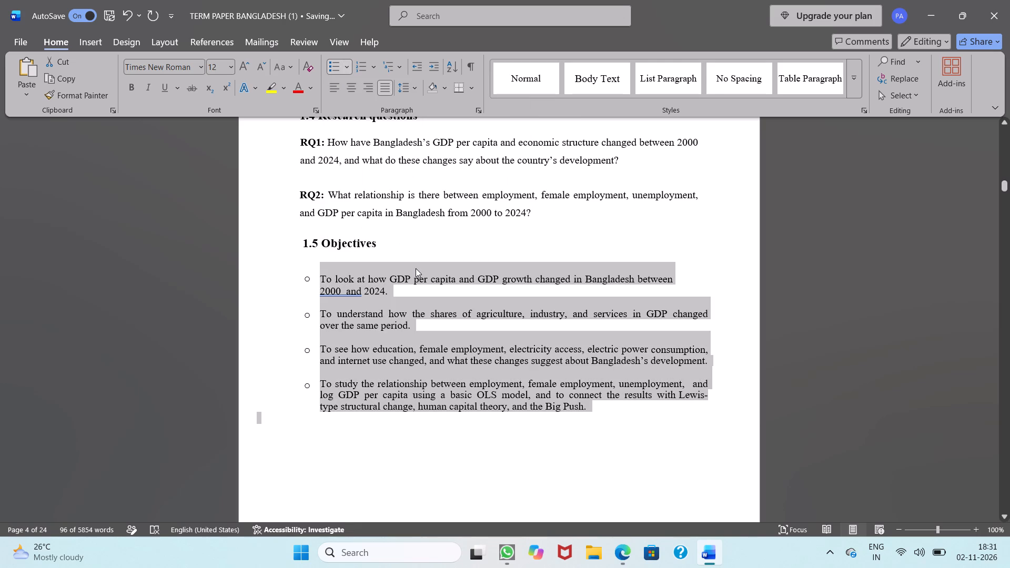
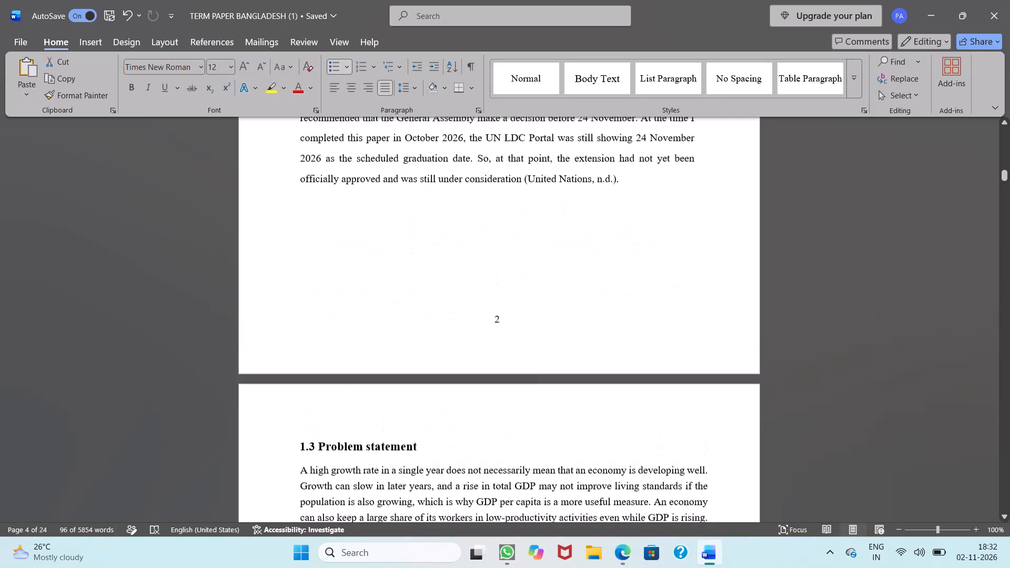
# Review the numbering and layout of the introduction's sections, from "1.1 Background" through "1.2 Significance of the study" and "1.3 Structure of the paper".
pyautogui.scroll(4, 416, 268)
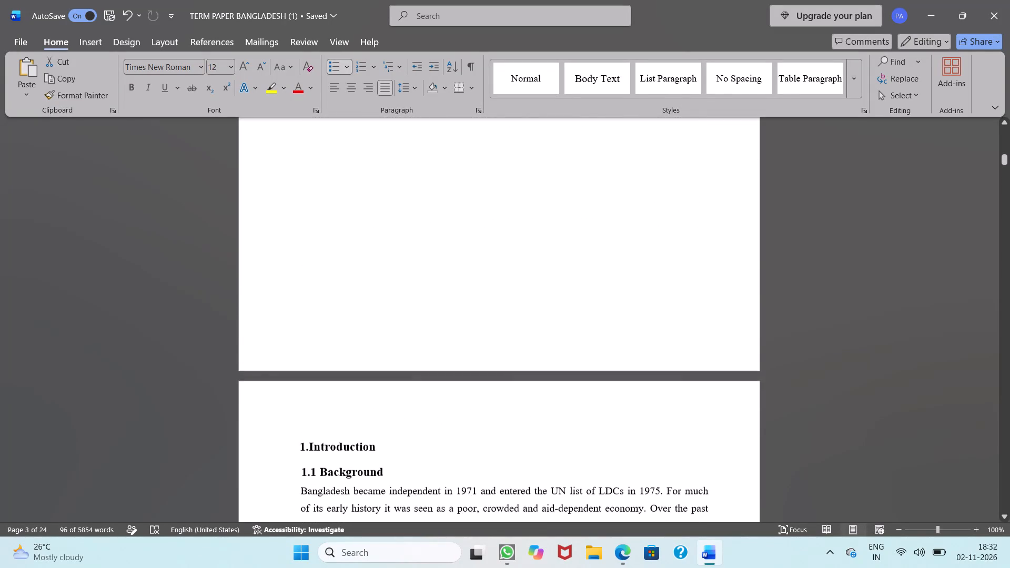
pyautogui.scroll(1, 416, 268)
pyautogui.scroll(-11, 416, 268)
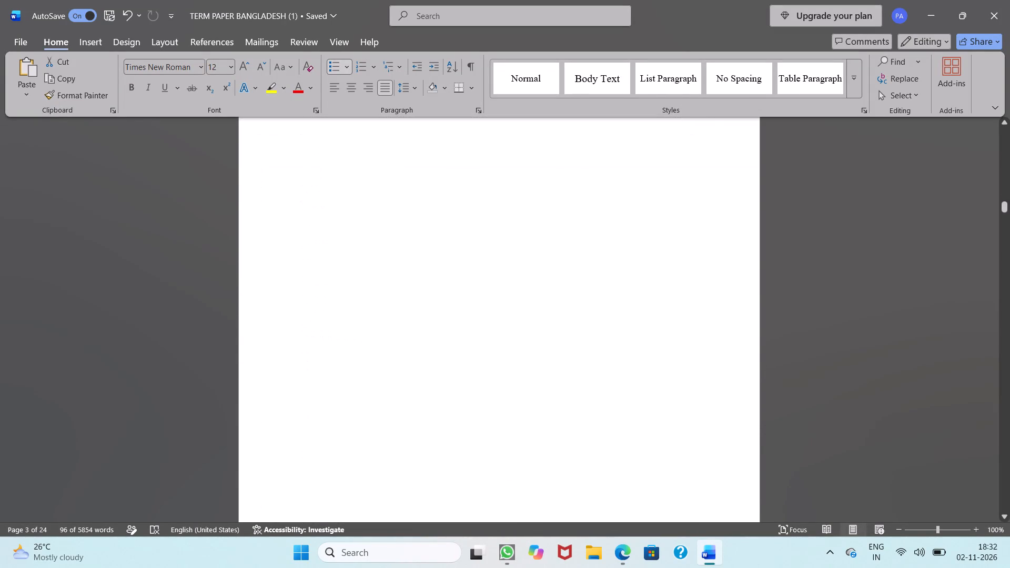
pyautogui.scroll(-3, 416, 268)
pyautogui.scroll(3, 416, 268)
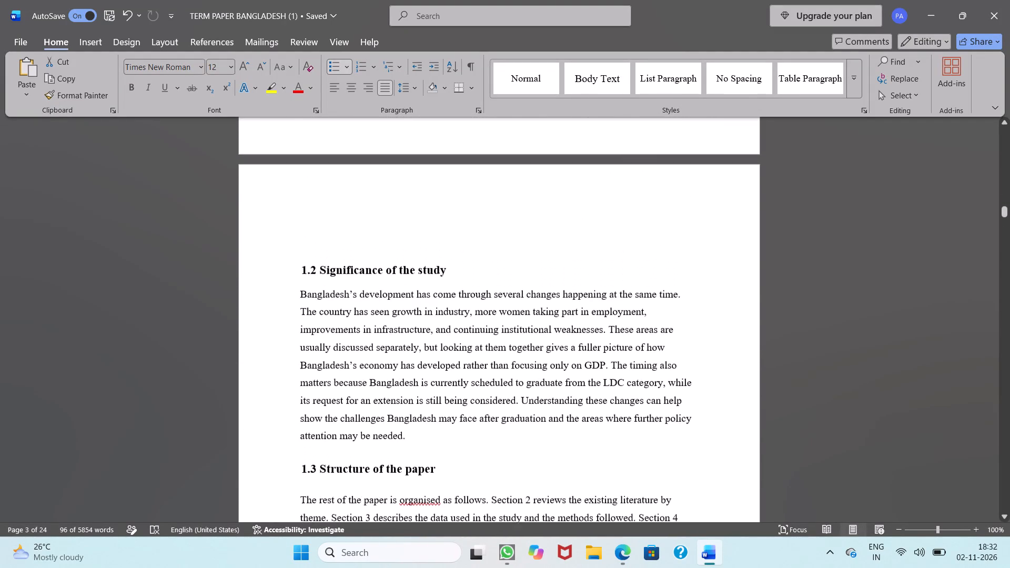
pyautogui.scroll(1, 416, 268)
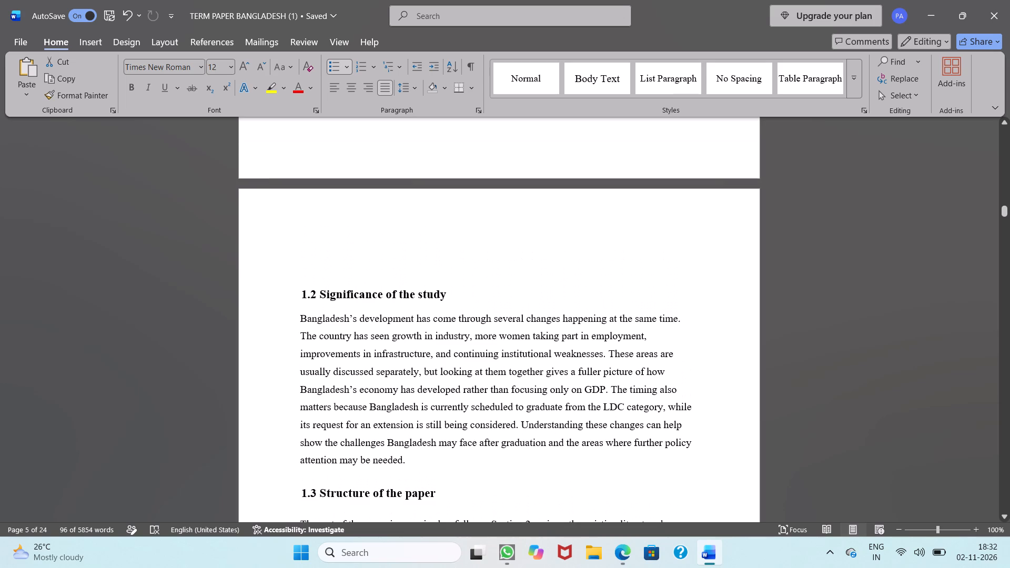
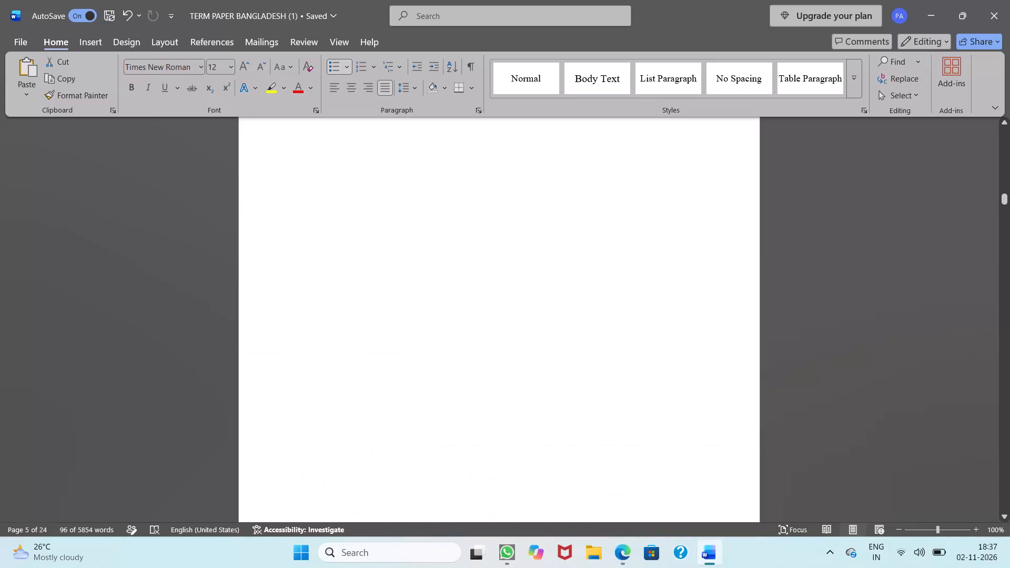
# Change the bullets of all four objectives under "1.5 Objectives" from hollow circles to the four-diamond symbol.
pyautogui.scroll(1, 412, 260)
pyautogui.scroll(-2, 412, 260)
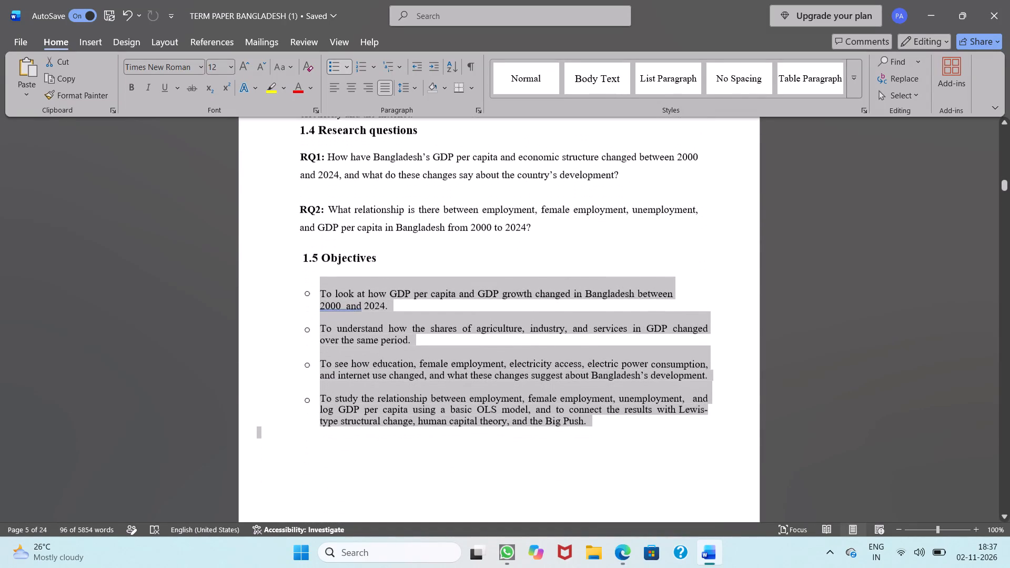
pyautogui.scroll(-1, 412, 260)
pyautogui.click(397, 331)
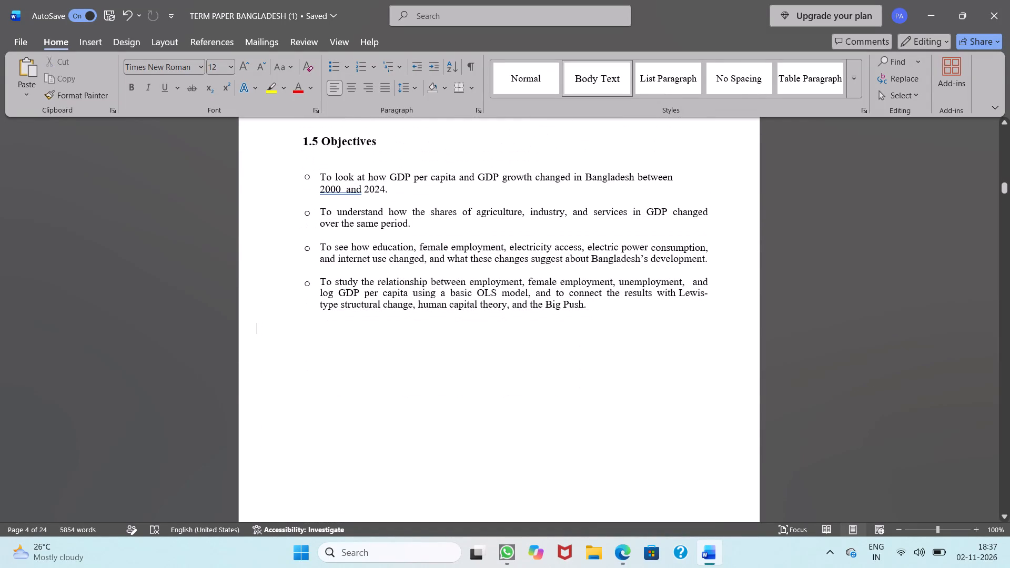
pyautogui.moveTo(299, 174); pyautogui.dragTo(316, 184)
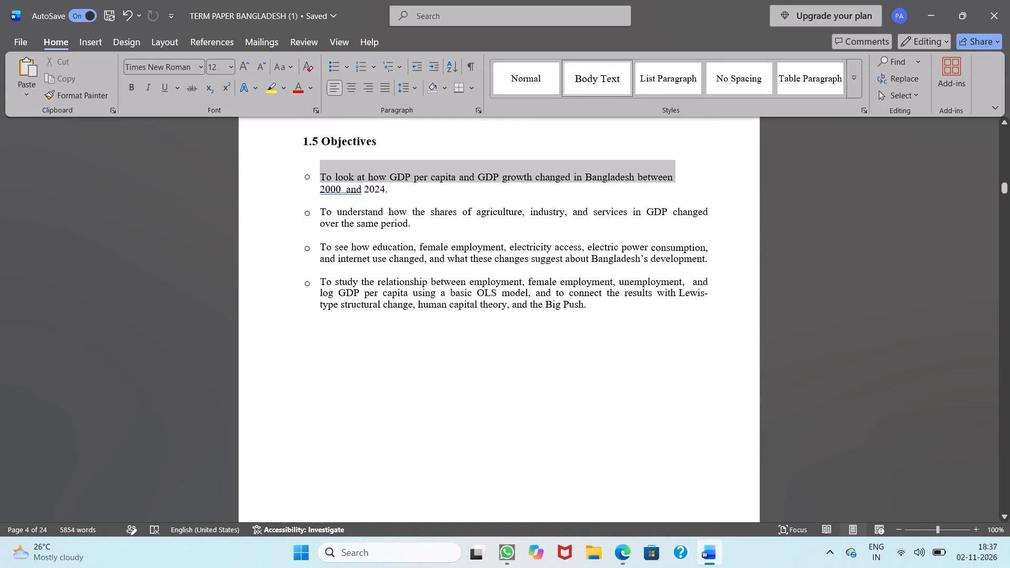
pyautogui.moveTo(316, 184); pyautogui.dragTo(587, 308)
pyautogui.hscroll(1, 388, 271)
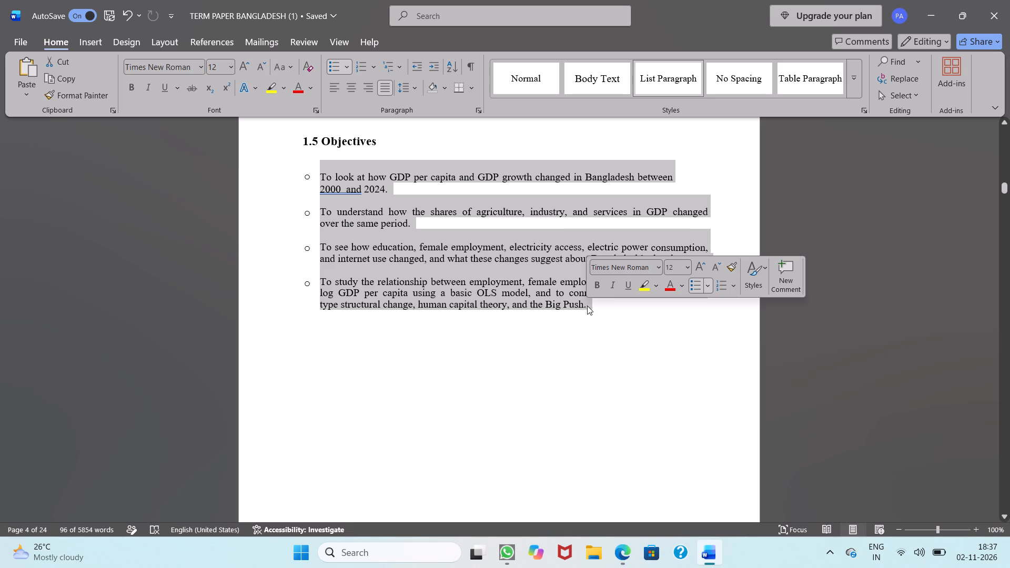
pyautogui.click(348, 64)
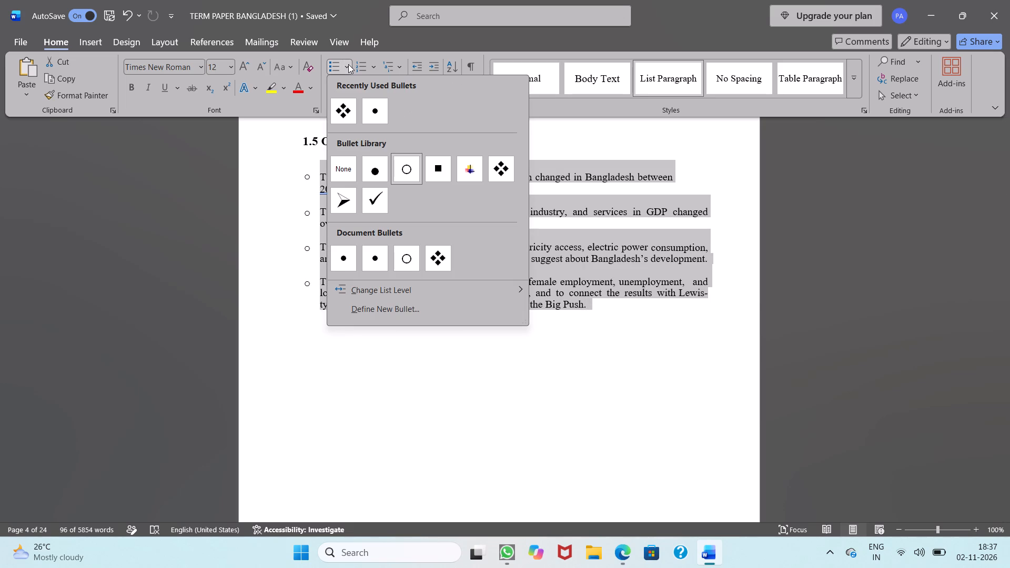
pyautogui.click(352, 110)
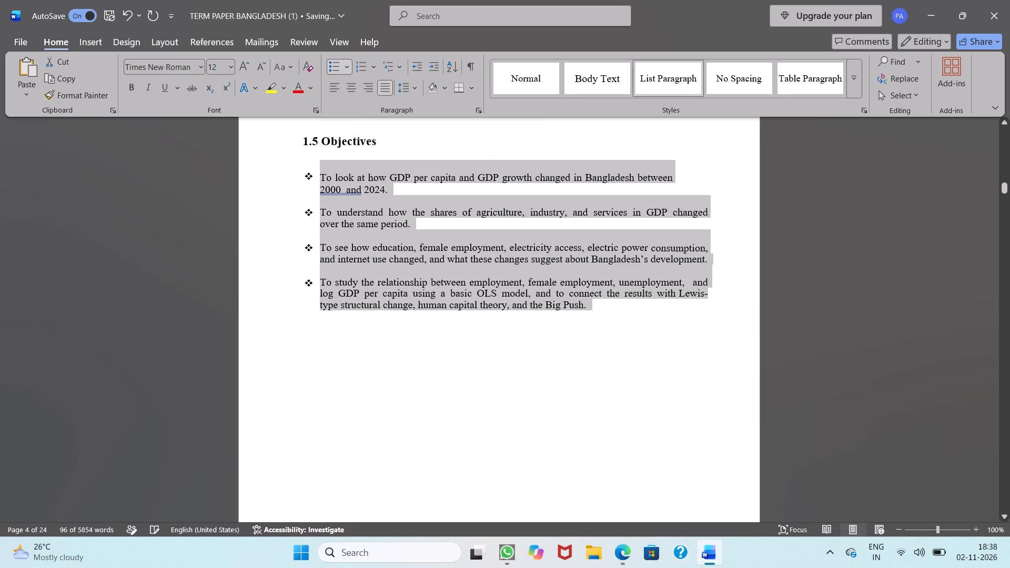
pyautogui.click(407, 415)
pyautogui.scroll(-1, 407, 415)
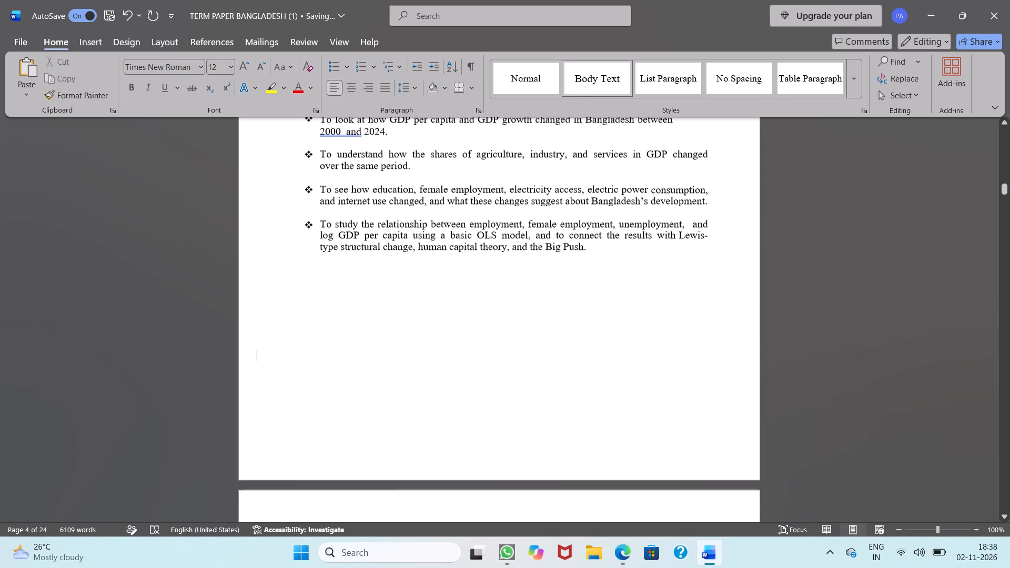
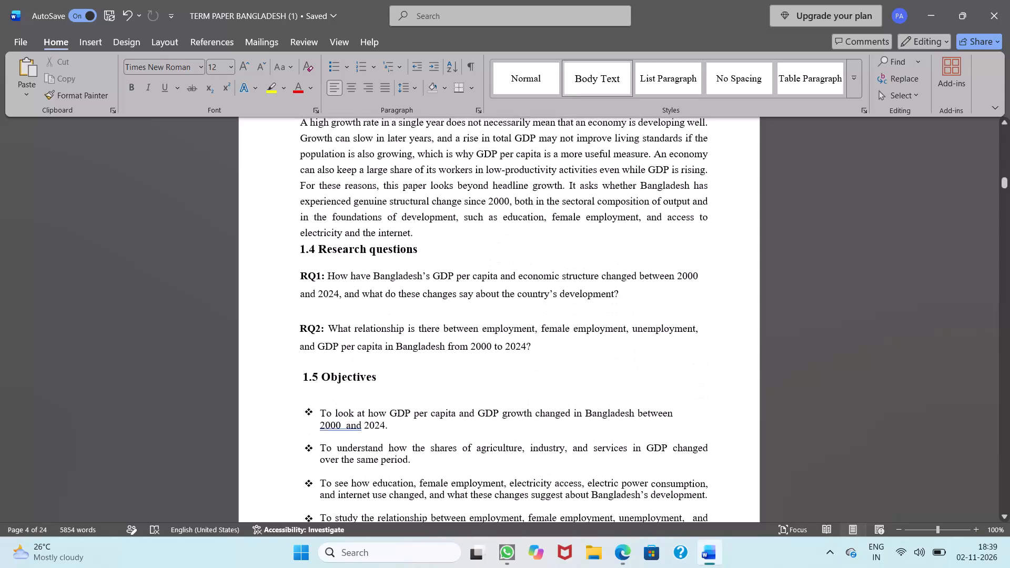
# Check the 1.4 Research questions and 1.5 Objectives sections, and examine the "Significance of the study" heading on the following page.
pyautogui.scroll(-1, 407, 415)
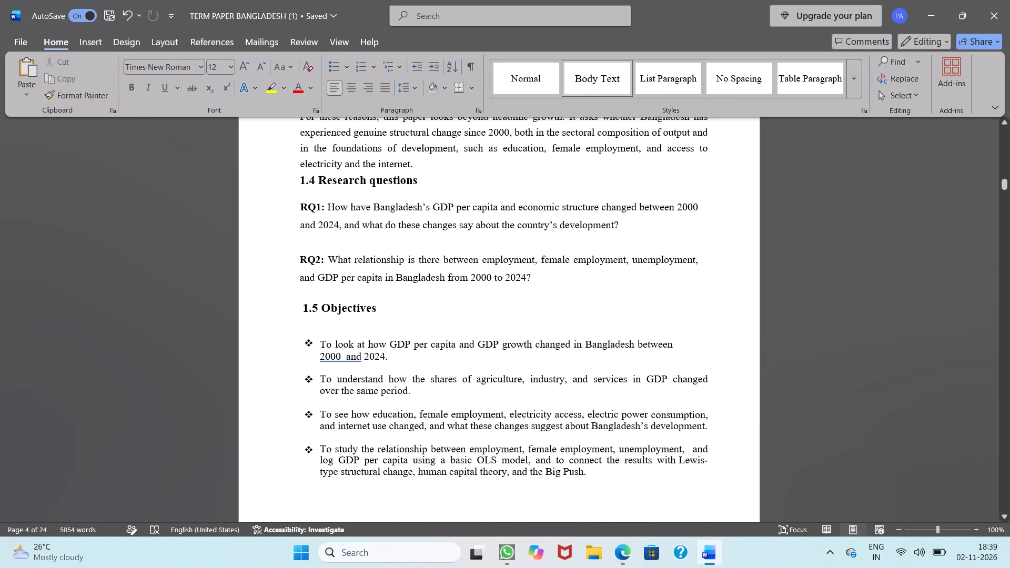
pyautogui.click(298, 182)
pyautogui.click(304, 184)
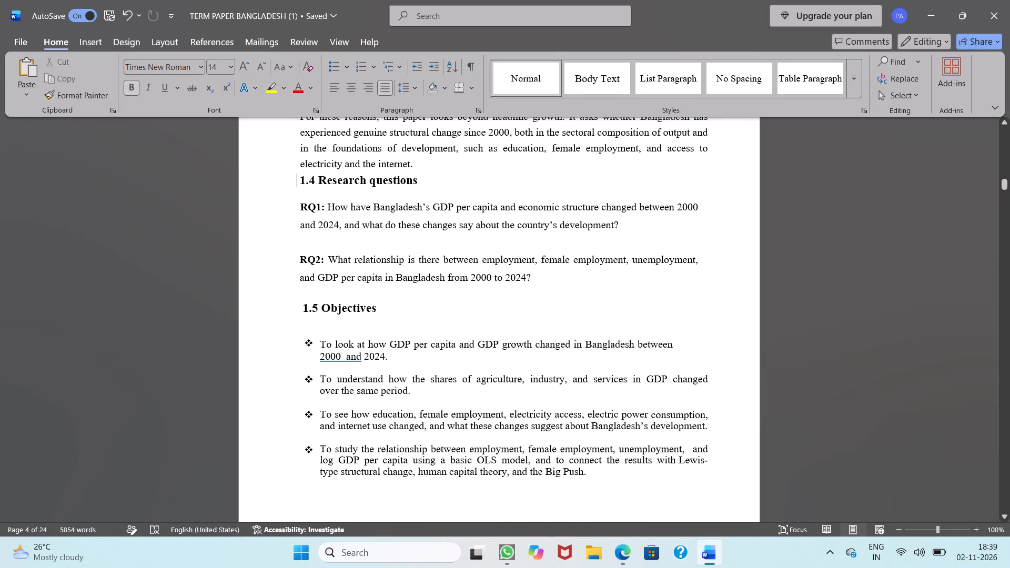
pyautogui.click(302, 180)
pyautogui.scroll(-5, 311, 267)
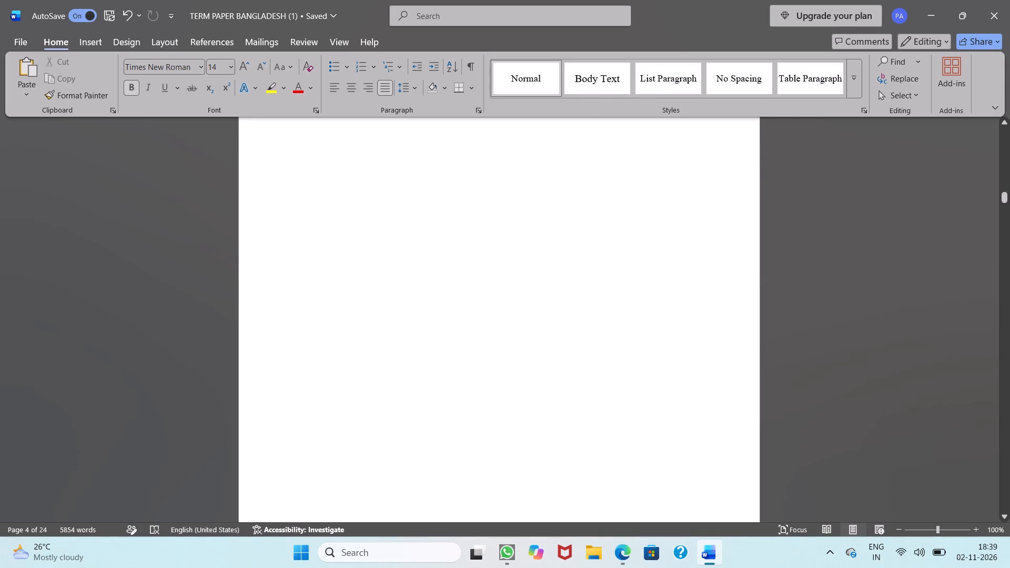
pyautogui.scroll(-4, 311, 267)
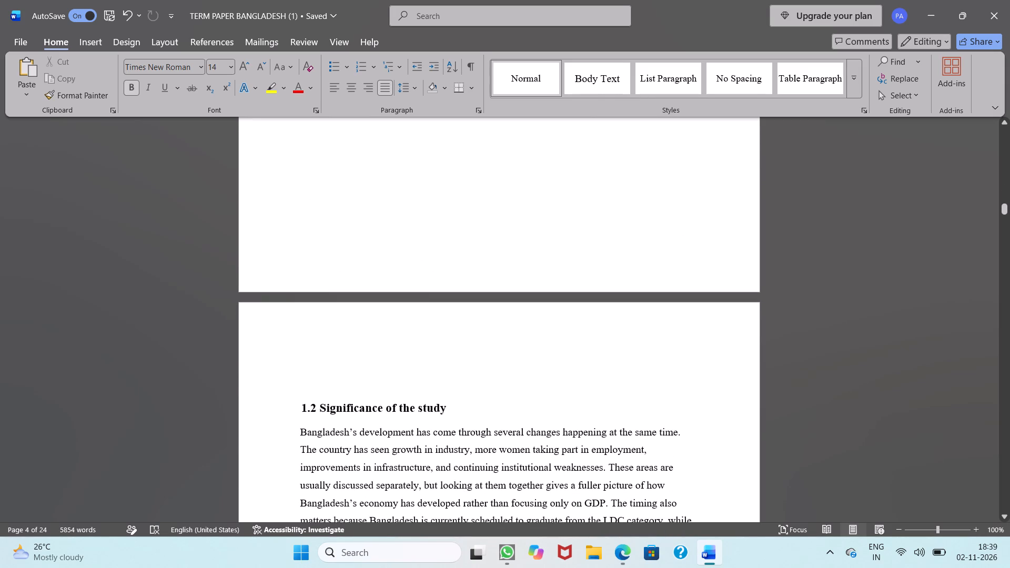
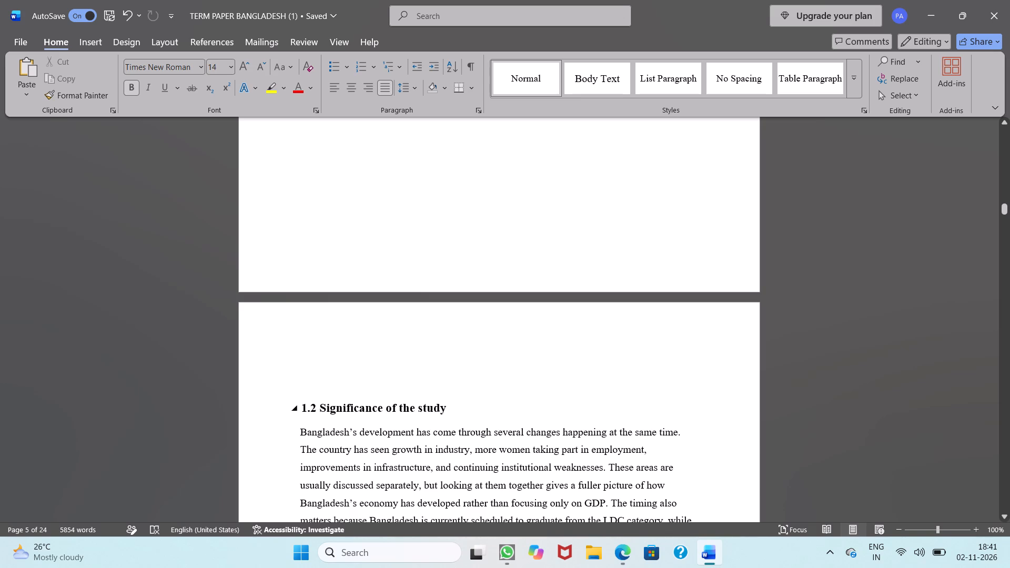
# Apply the Normal style to the "Significance of the study" heading.
pyautogui.moveTo(321, 408); pyautogui.dragTo(454, 410)
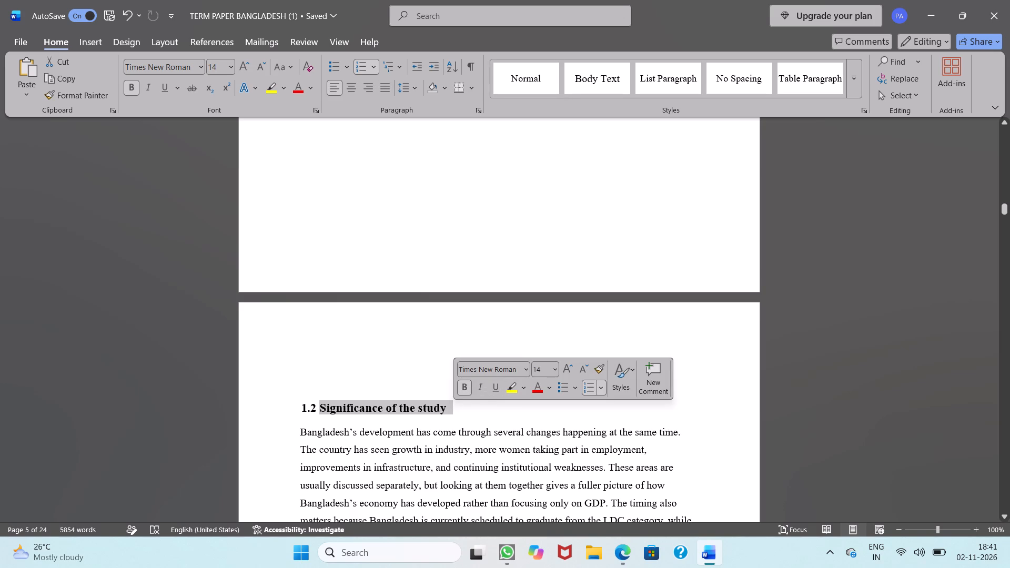
pyautogui.click(530, 90)
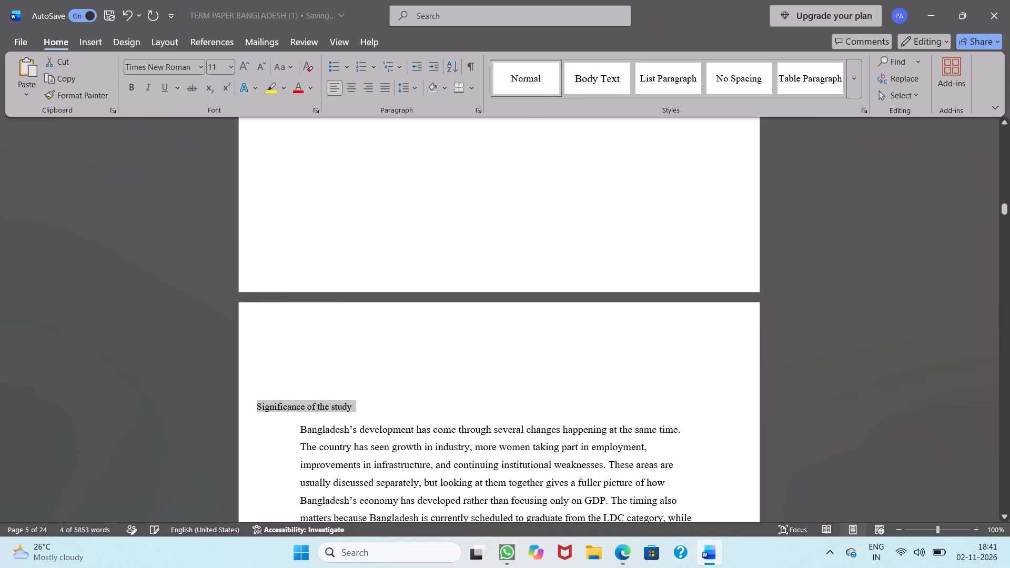